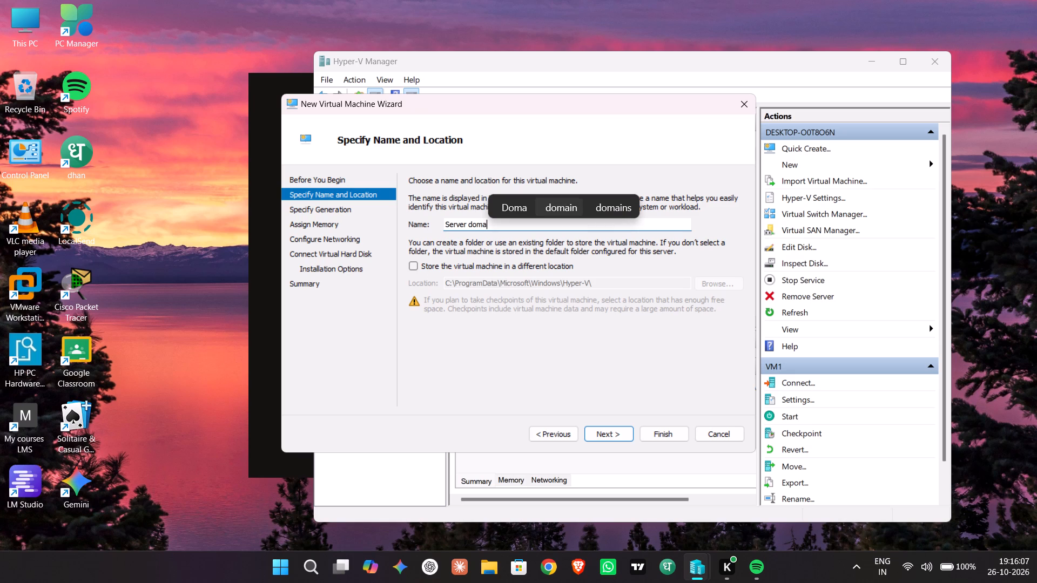
Complete the new virtual machine's name as "Server domain controller".
click(560, 211)
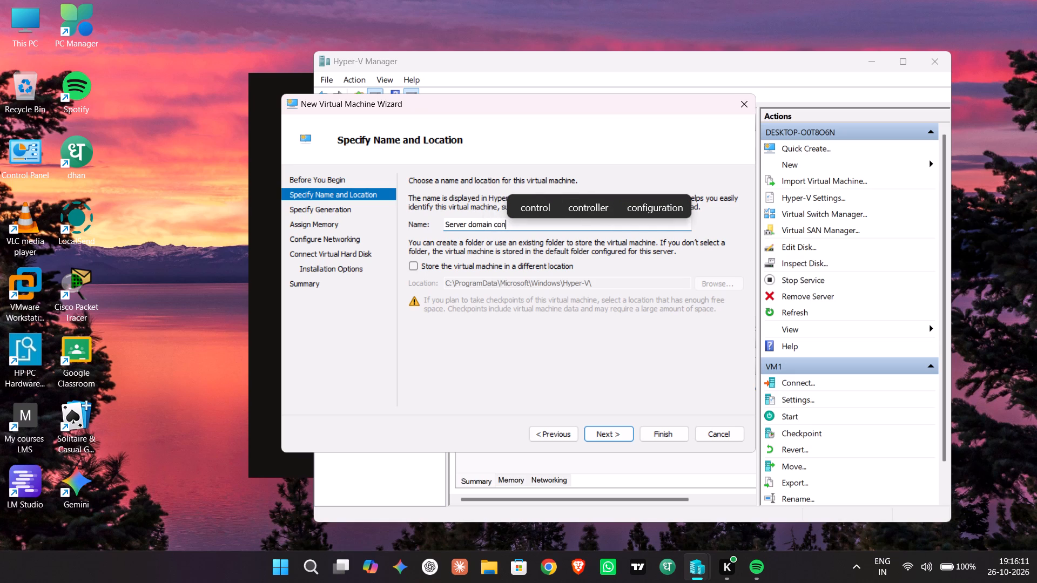
click(600, 206)
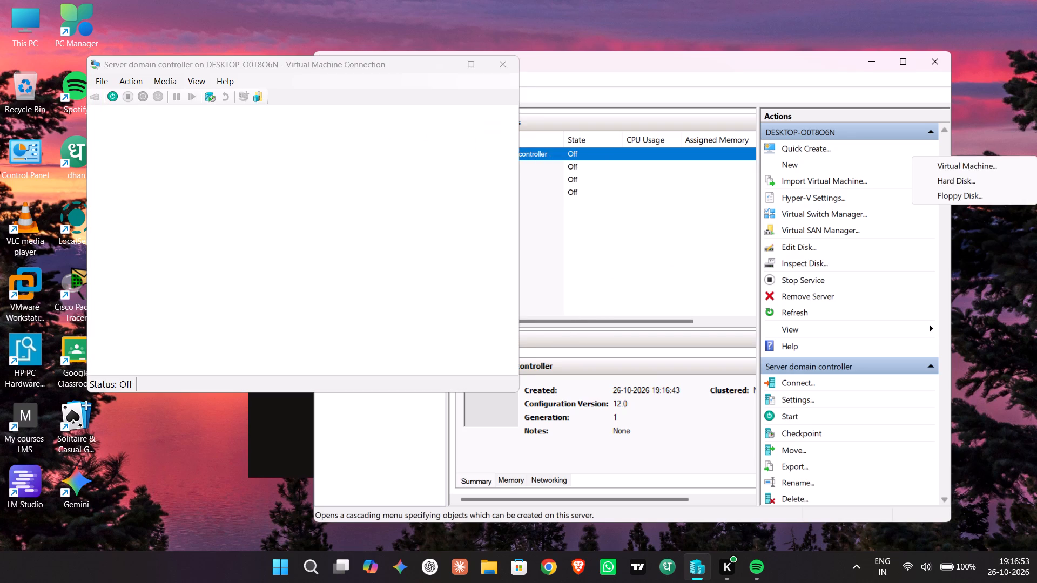
Start the Server domain controller virtual machine from its connection window.
click(195, 205)
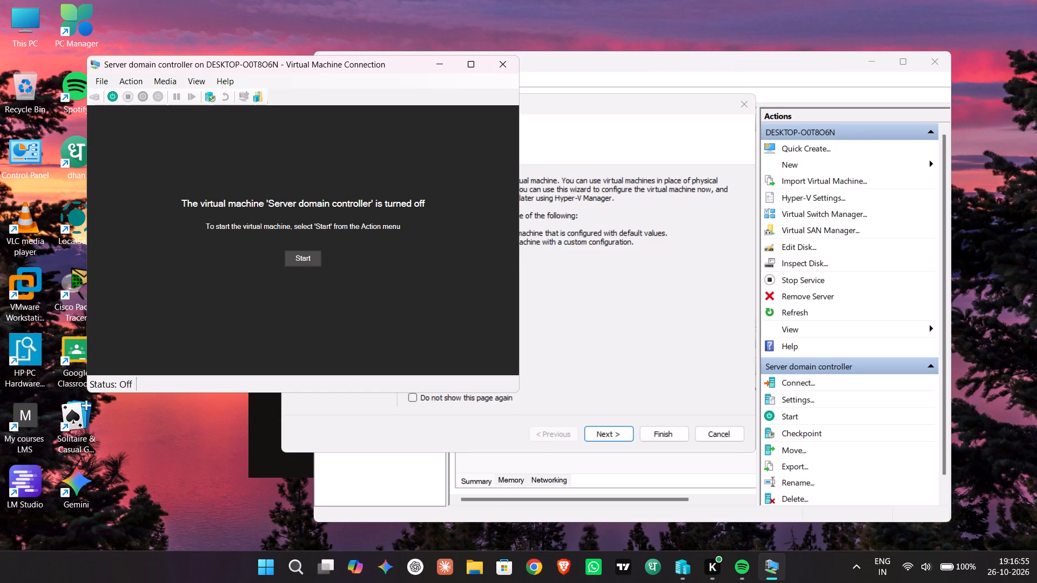
click(313, 253)
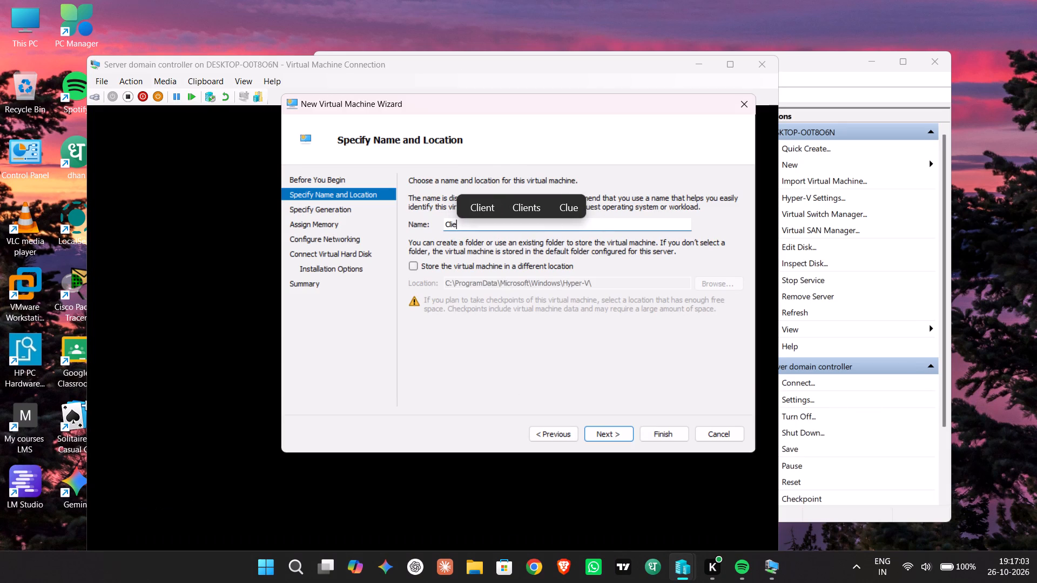
Name the second new virtual machine "Client".
click(489, 207)
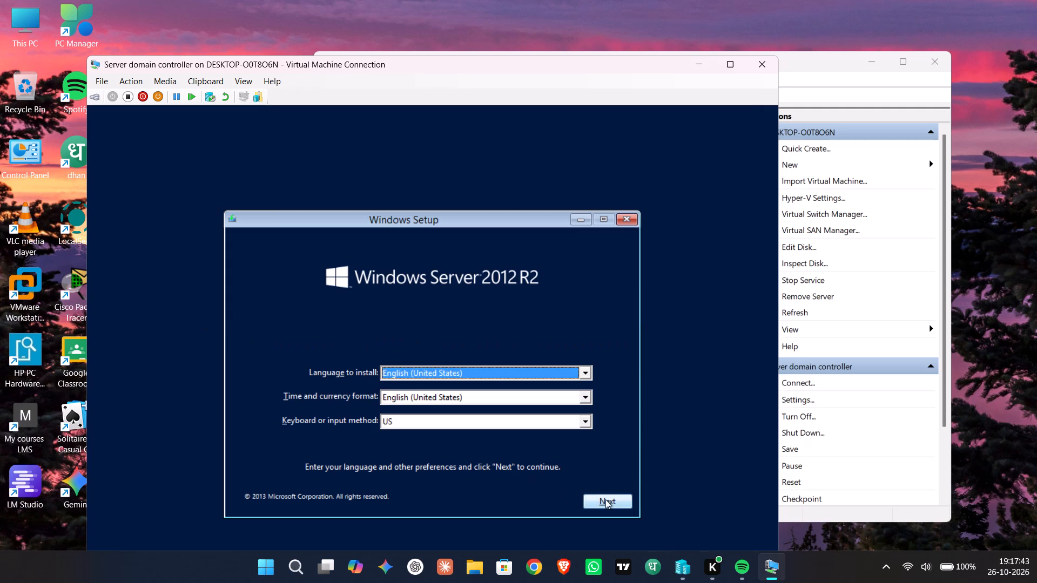
Begin Windows Setup on the Server domain controller with English (United States) language and format and the US keyboard.
click(605, 499)
click(445, 362)
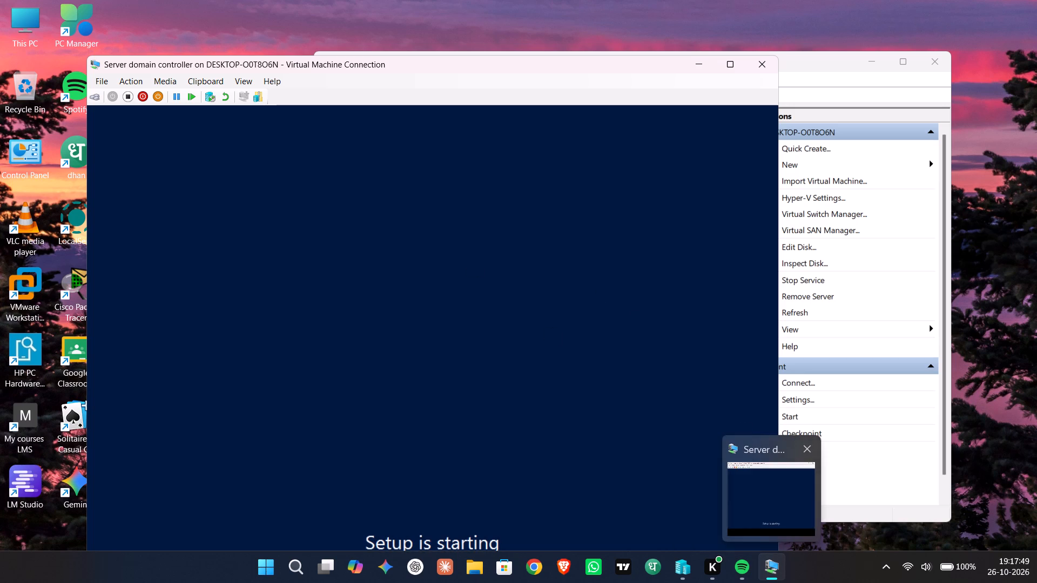
Minimize the Server domain controller window and start the Client virtual machine.
click(693, 63)
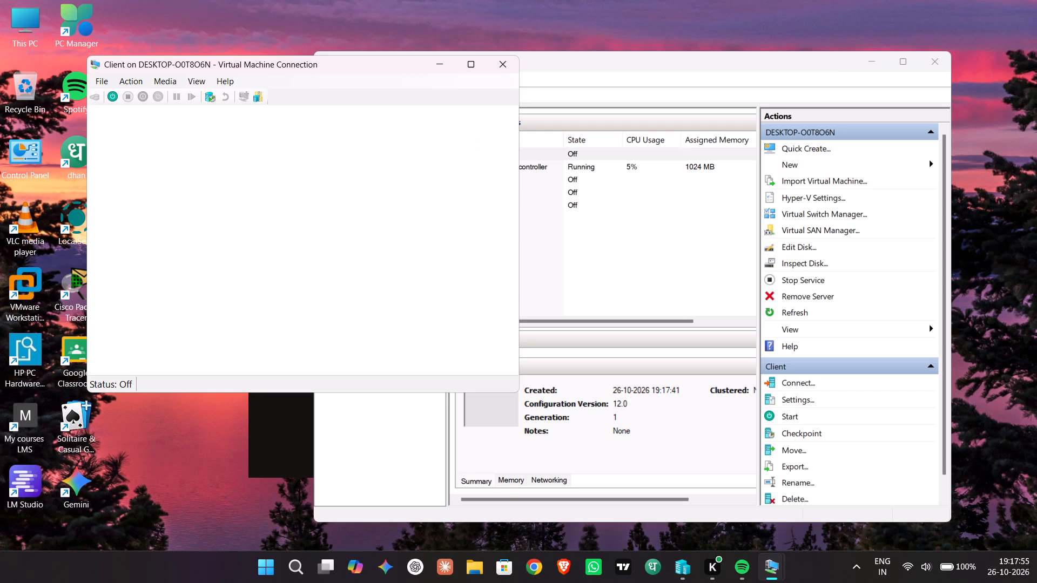
click(318, 259)
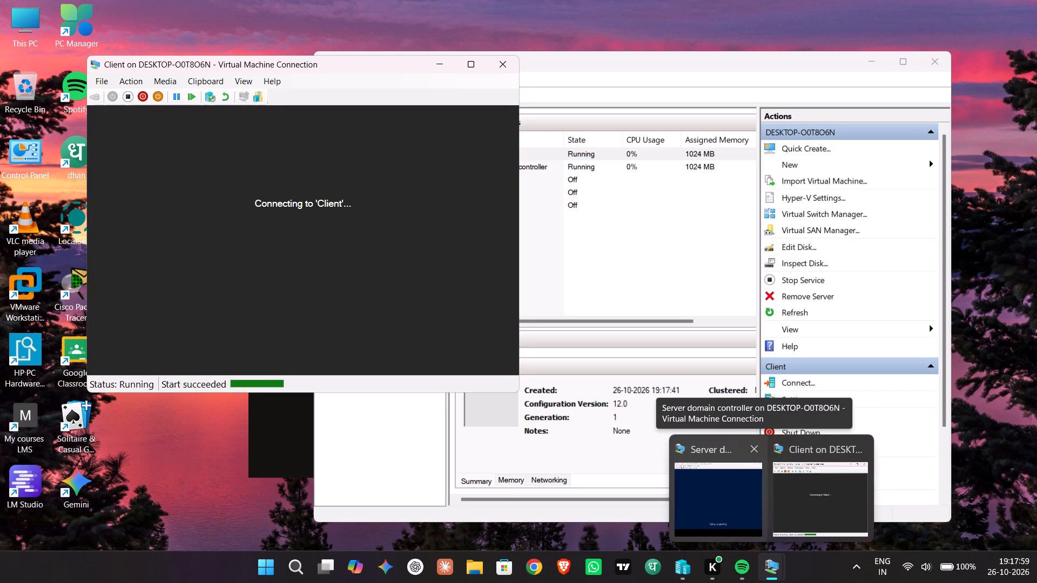
Install Windows Server 2012 R2 Standard (Server with a GUI) on the Server domain controller, accepting the license and using the custom installation type.
click(432, 279)
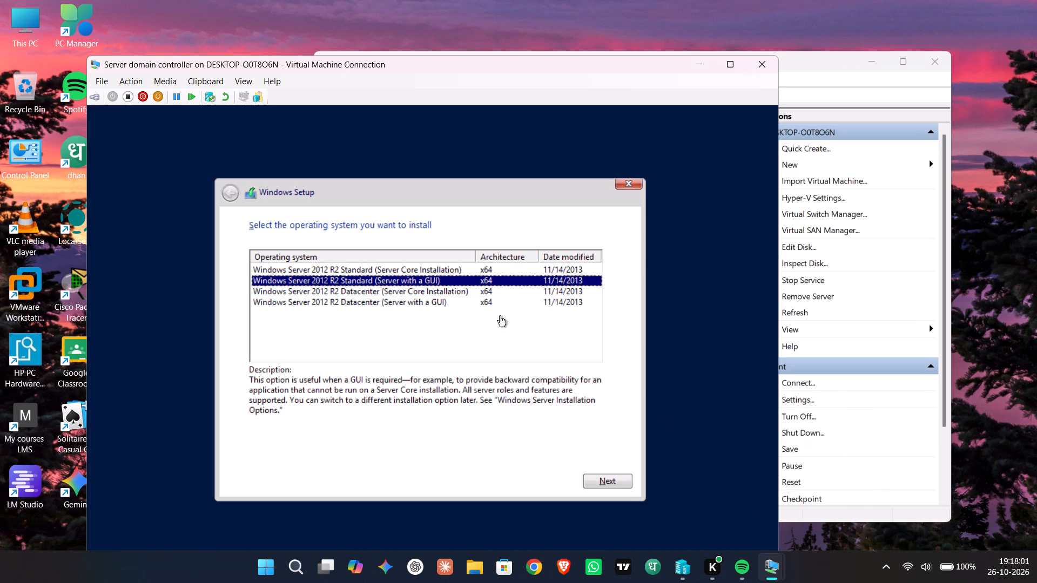
double_click(618, 479)
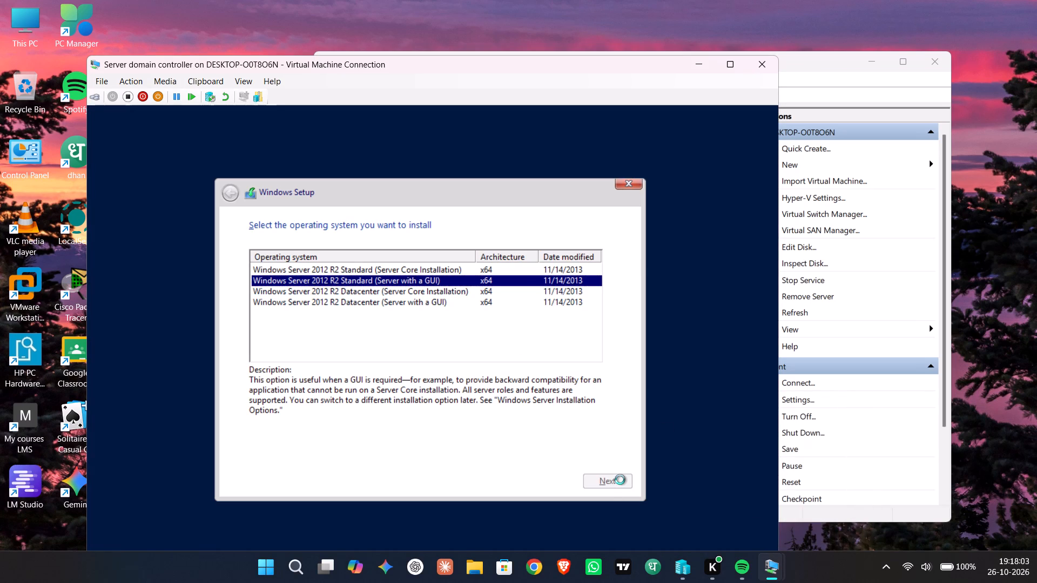
click(313, 451)
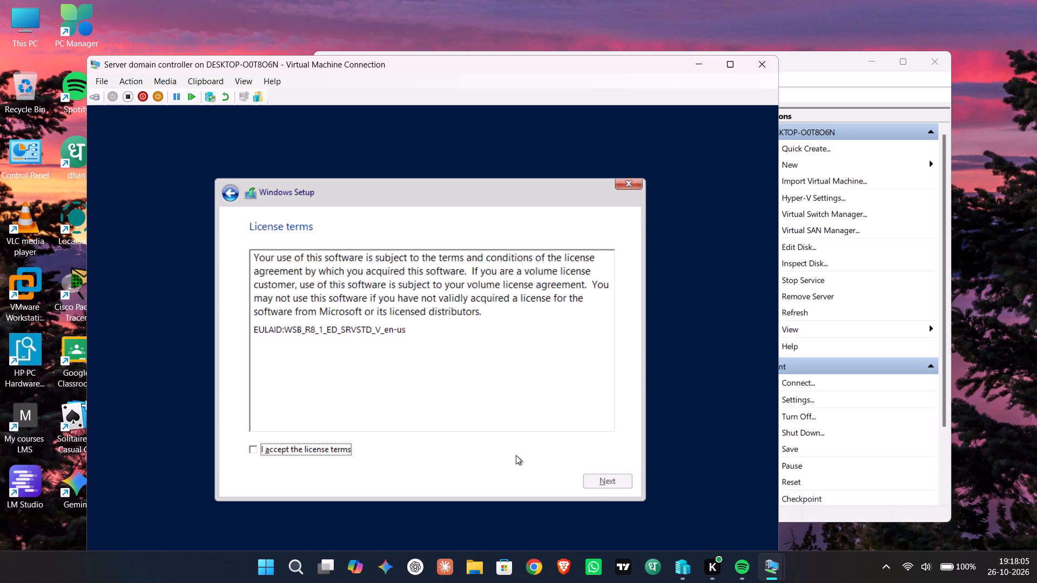
click(594, 486)
click(407, 321)
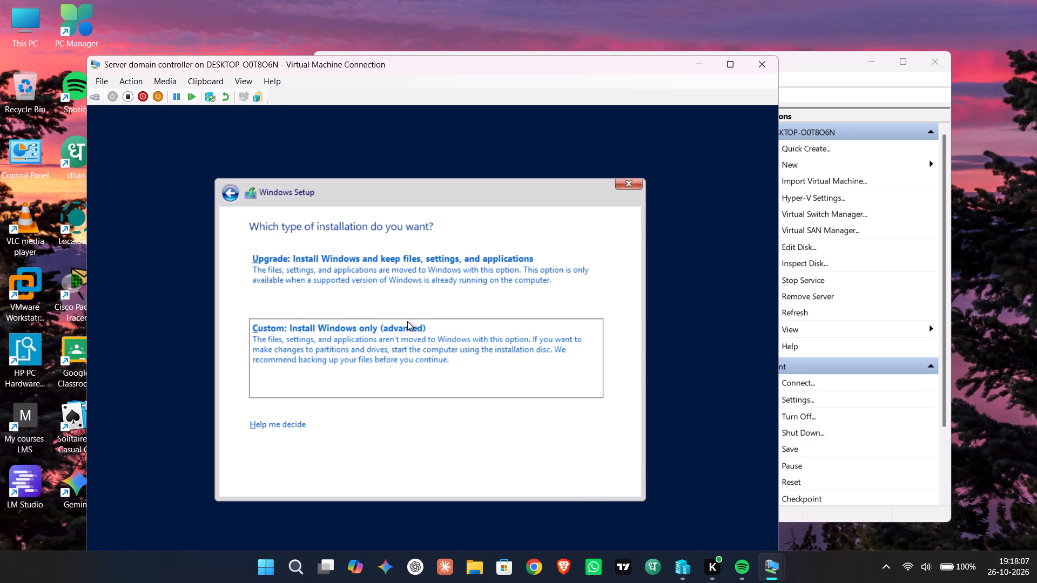
click(609, 484)
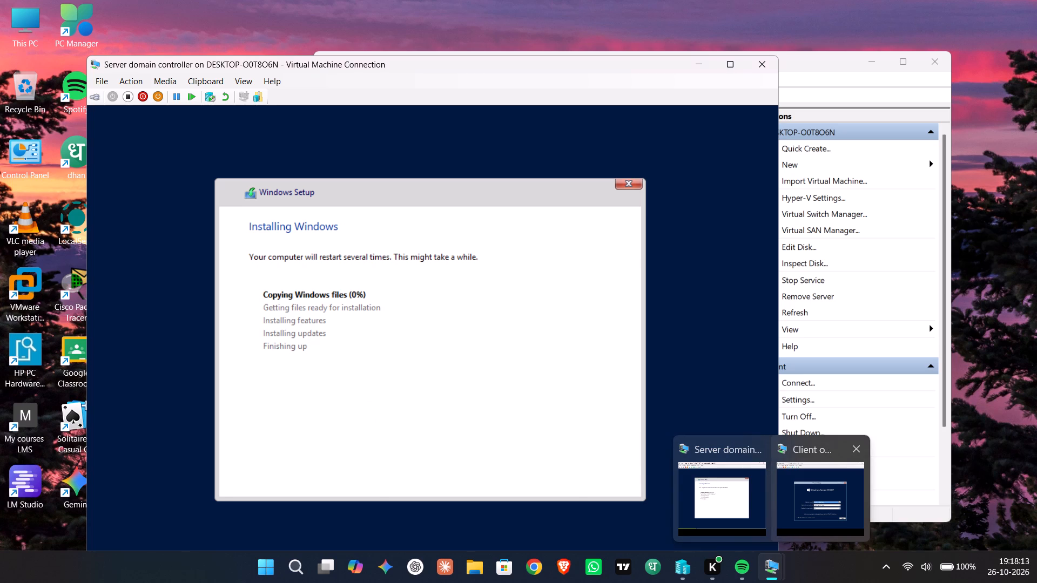
Begin Windows Setup on the Client machine with English (United States) language and format and the US keyboard.
click(621, 493)
double_click(621, 500)
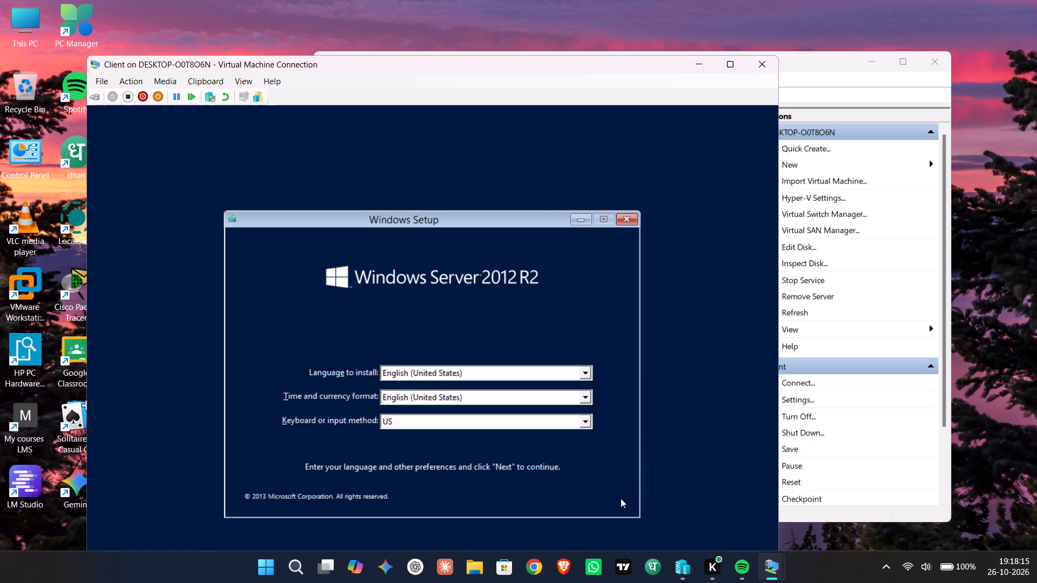
click(424, 370)
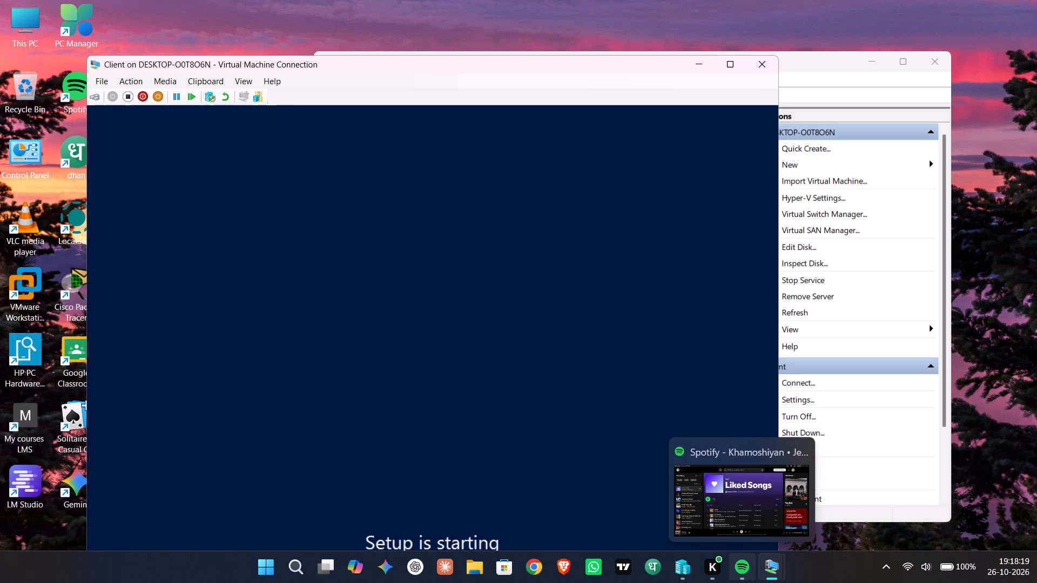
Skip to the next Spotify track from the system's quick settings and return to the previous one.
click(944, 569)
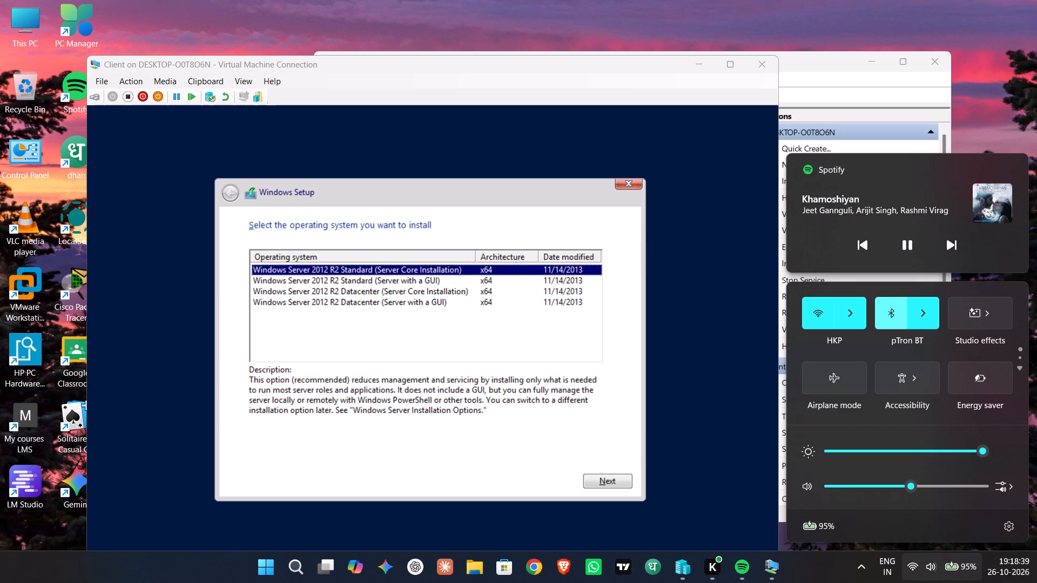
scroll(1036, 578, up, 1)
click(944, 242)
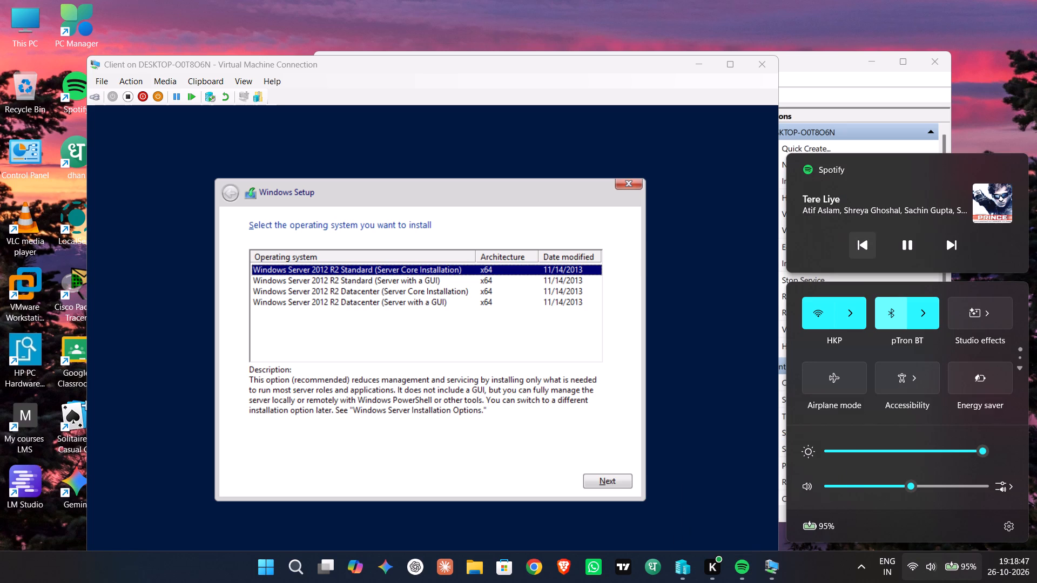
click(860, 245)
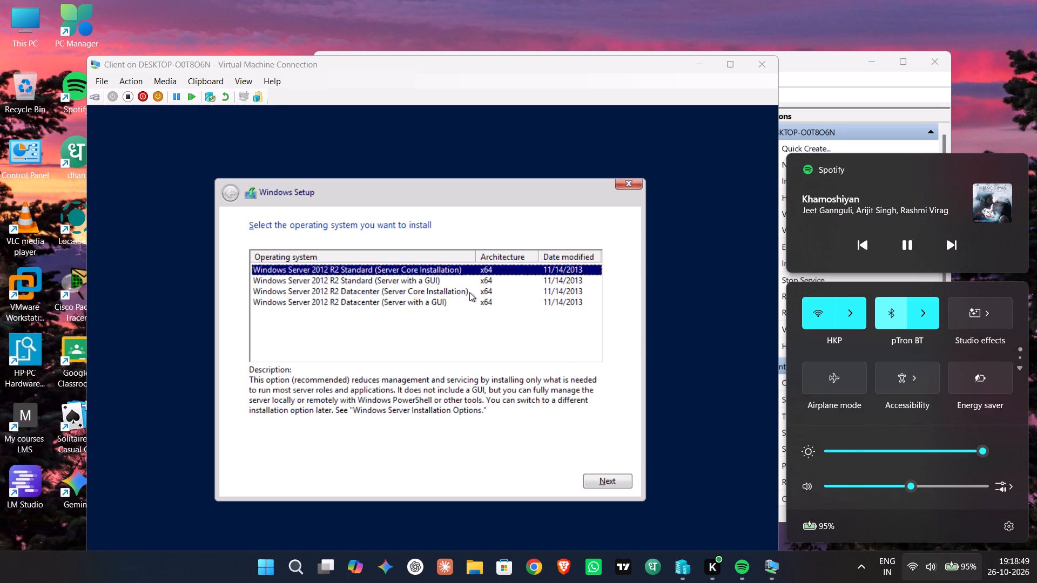
Install Windows Server 2012 R2 Standard (Server Core Installation) on the Client, accepting the license and choosing a custom installation on Drive 0 Unallocated Space.
click(588, 481)
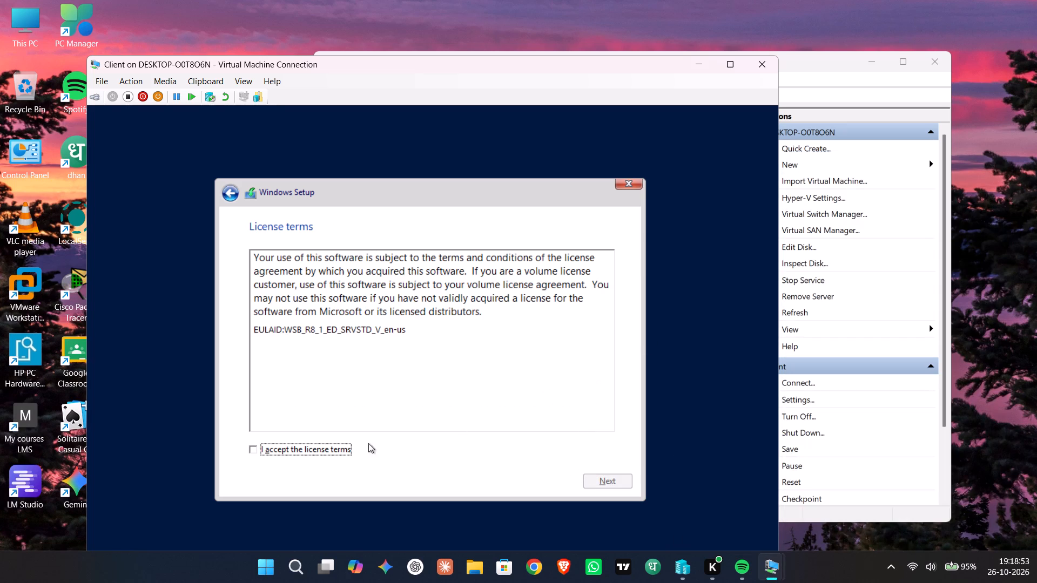
click(324, 451)
click(604, 477)
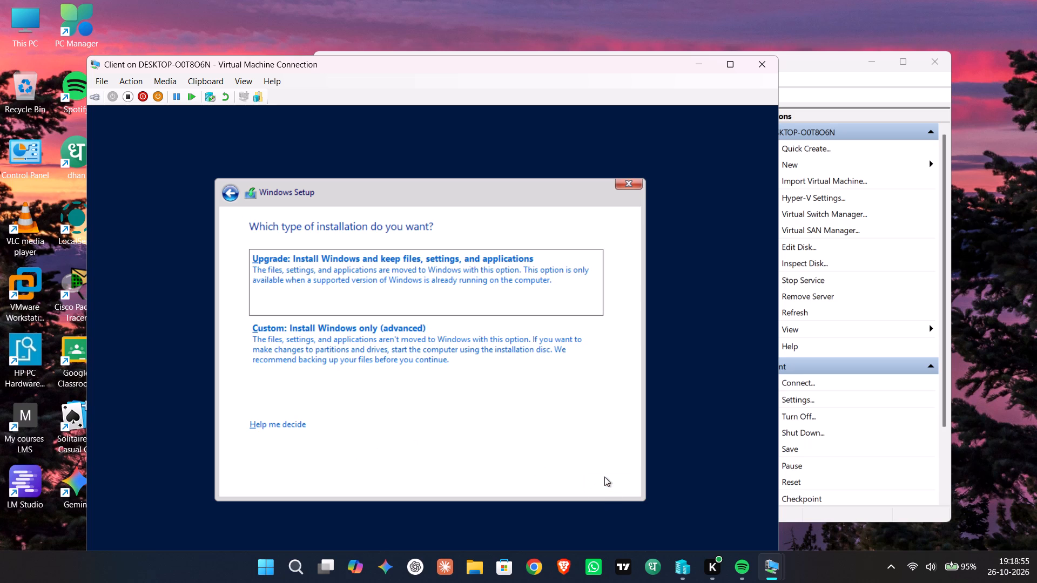
click(468, 363)
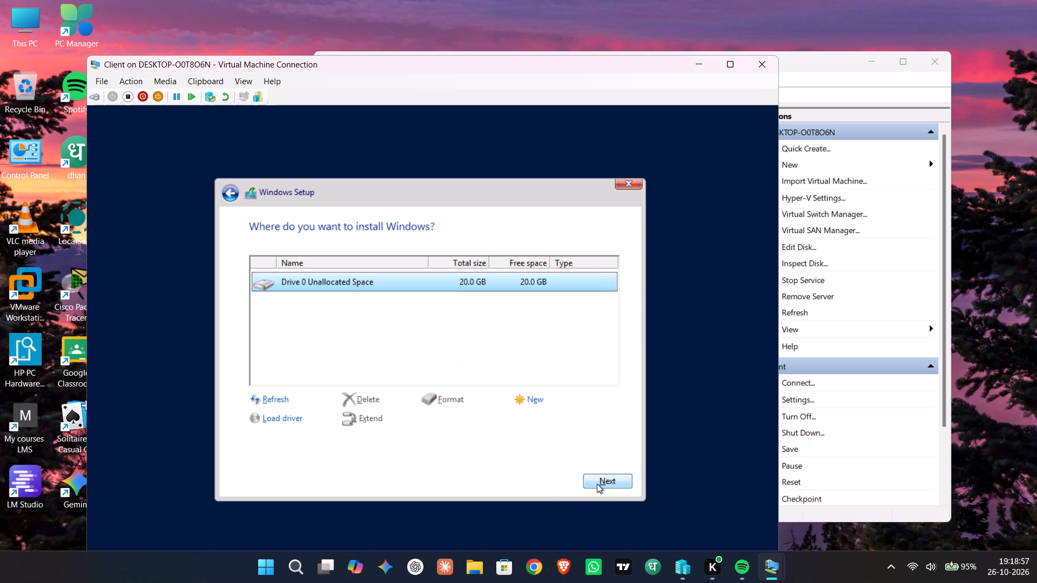
click(597, 484)
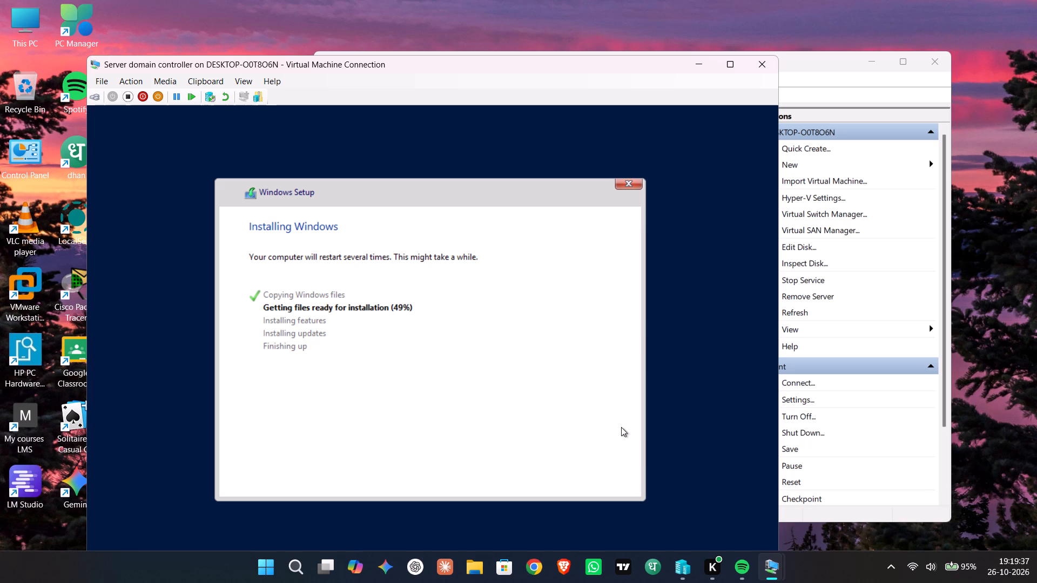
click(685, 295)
Open Solitaire & Casual Games from the desktop and cancel the Xbox Live sign-in error.
double_click(65, 403)
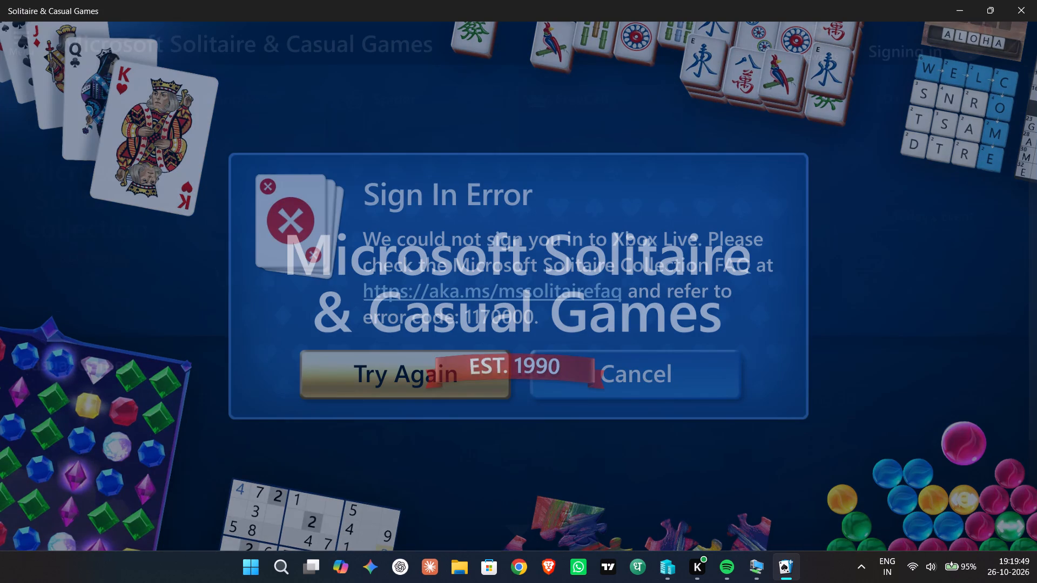
click(602, 377)
click(600, 377)
click(600, 375)
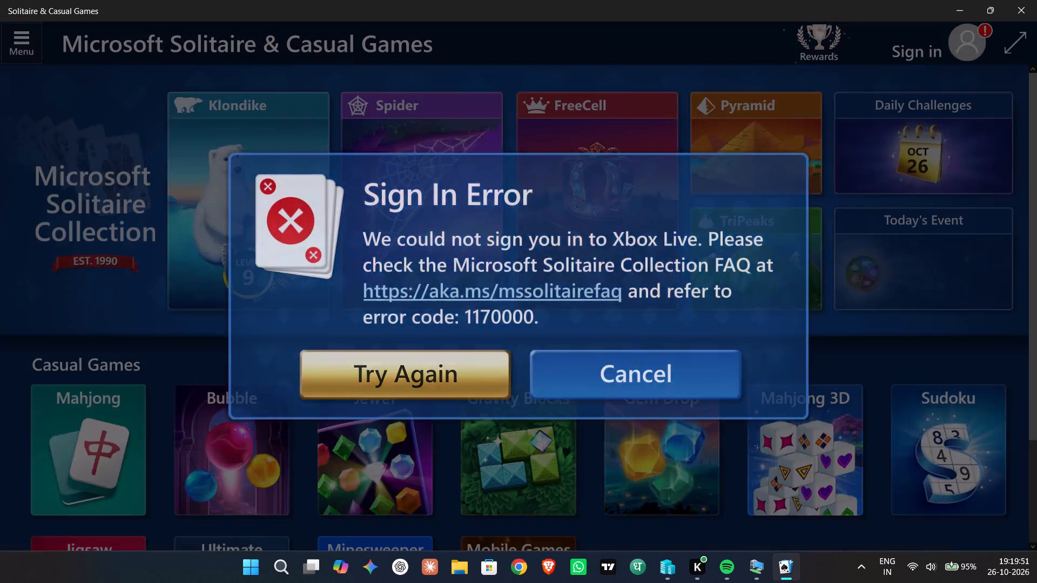
Launch a Klondike game with Standard (Draw 1) at Hard difficulty and mute the advertisement video.
click(262, 212)
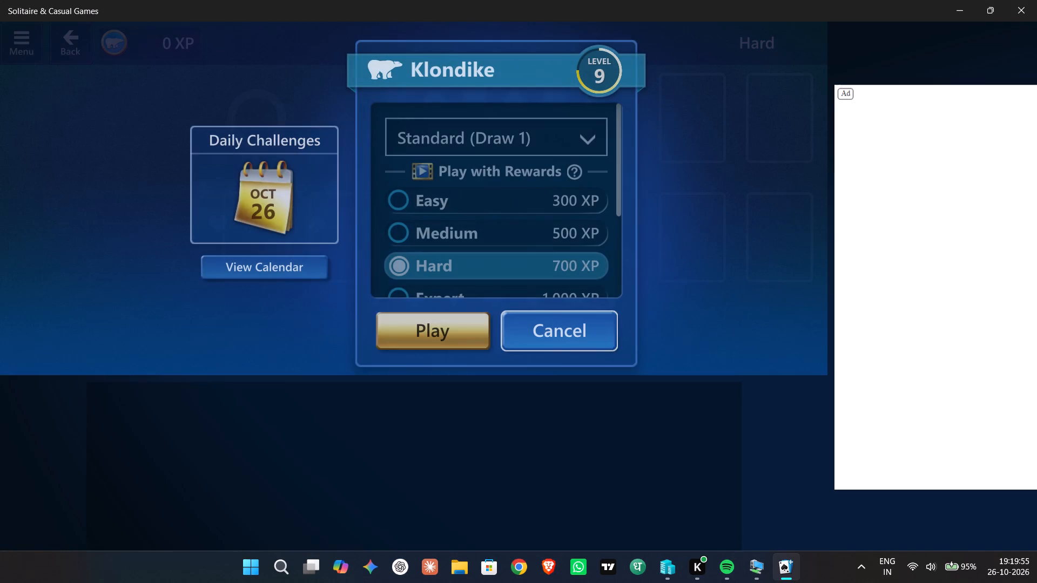
click(432, 321)
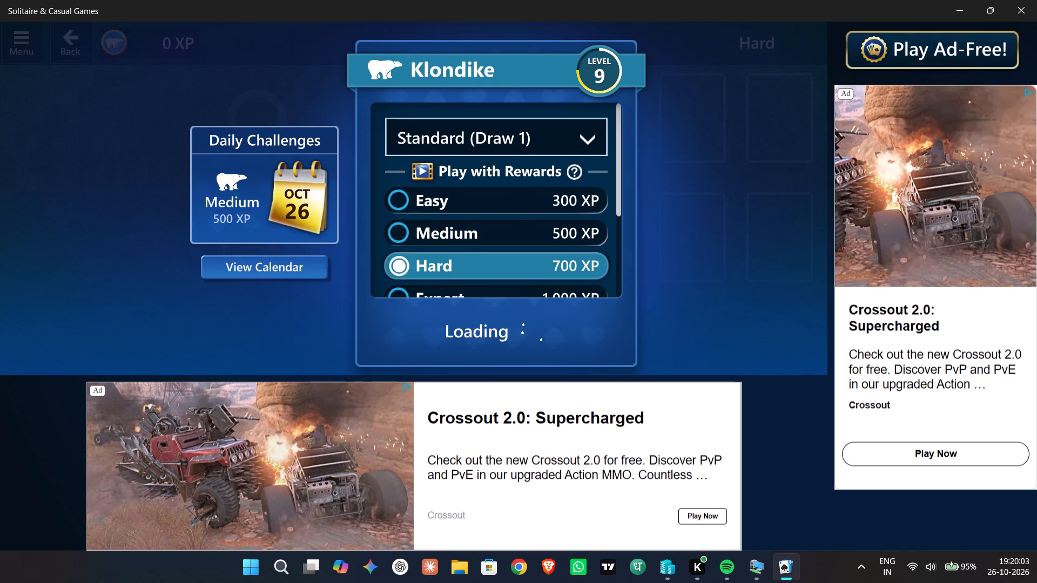
click(597, 363)
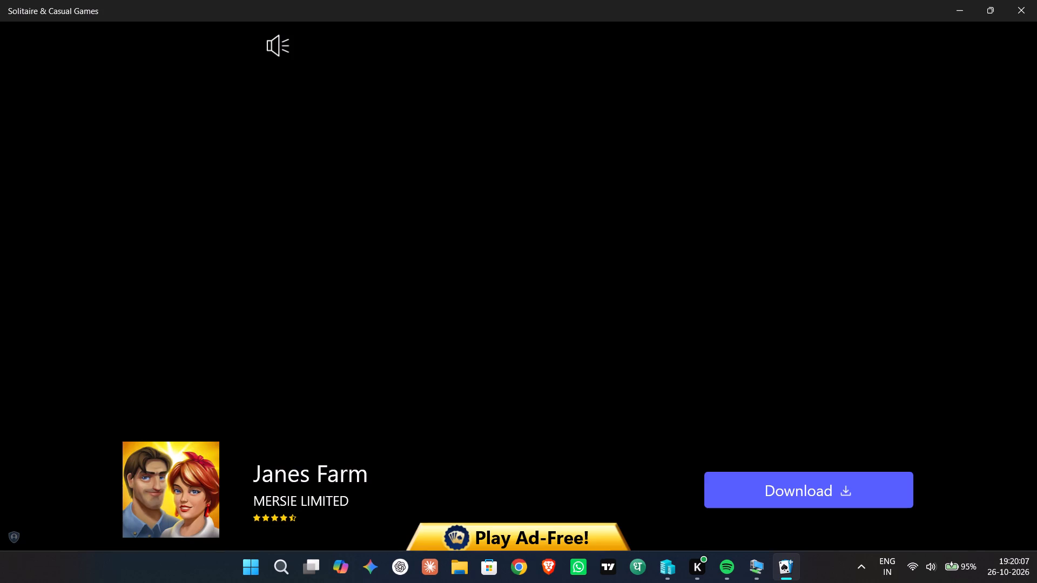
click(71, 37)
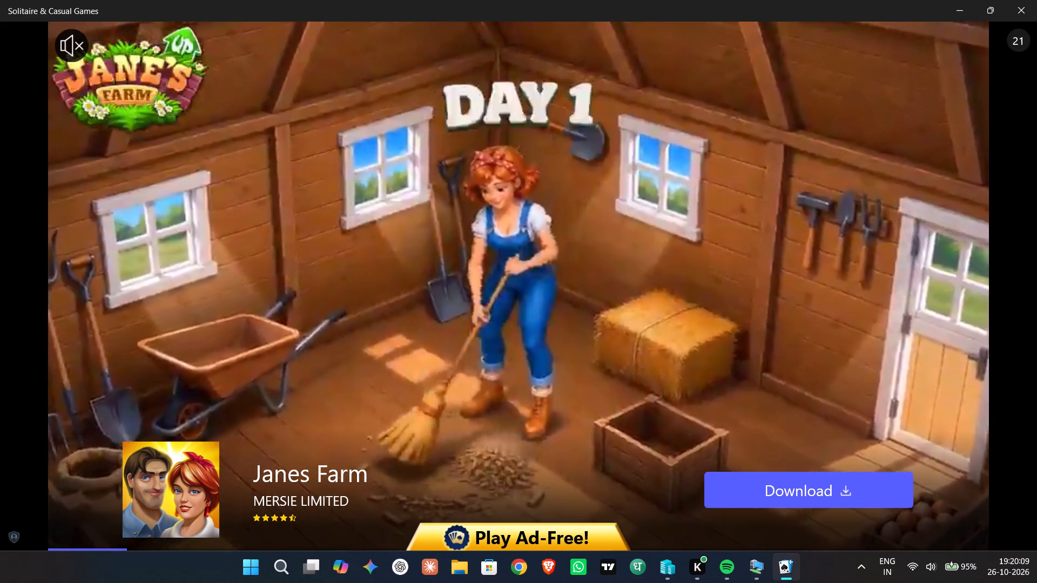
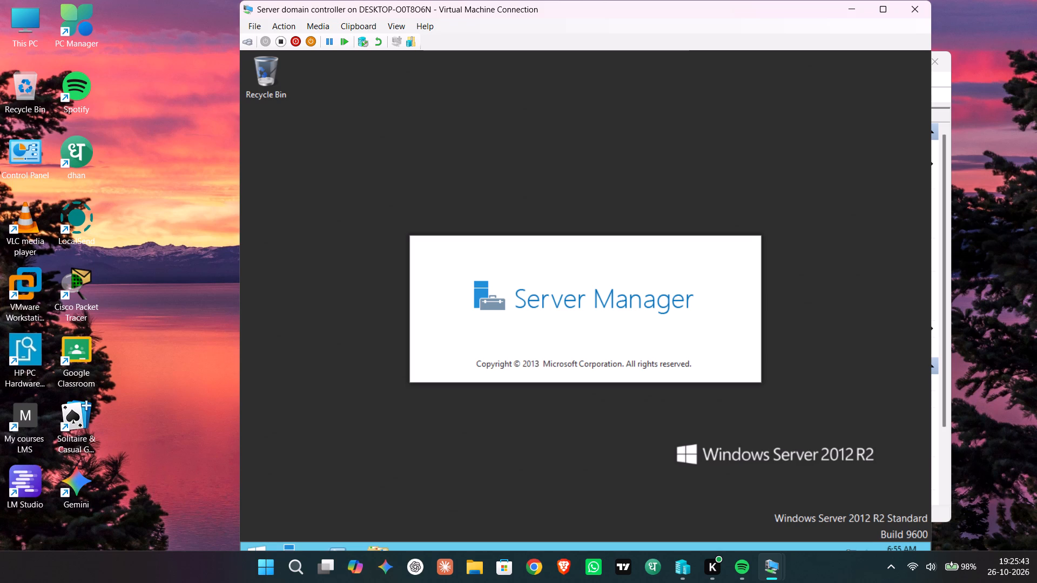
Open Server Manager on the domain controller and show its Local Server page.
click(287, 546)
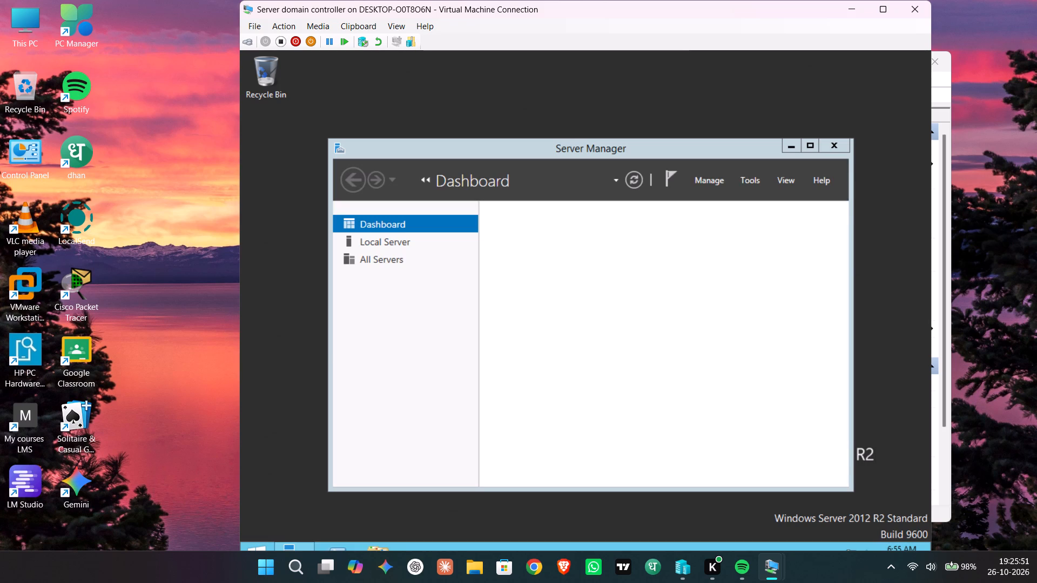
click(383, 244)
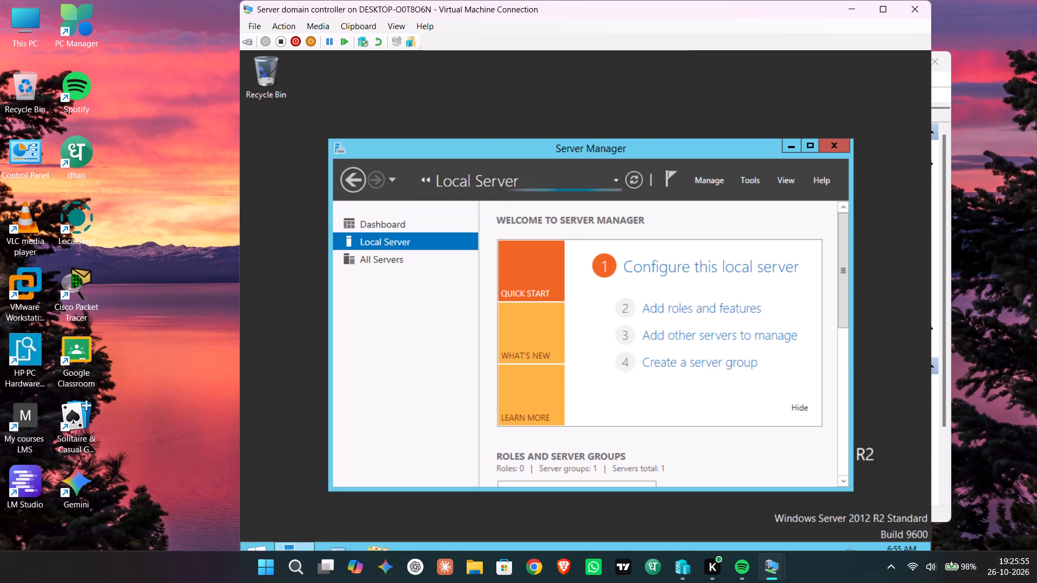
Maximize Server Manager and open the Internet Protocol Version 4 (TCP/IPv4) properties of the domain controller's Ethernet connection.
click(814, 146)
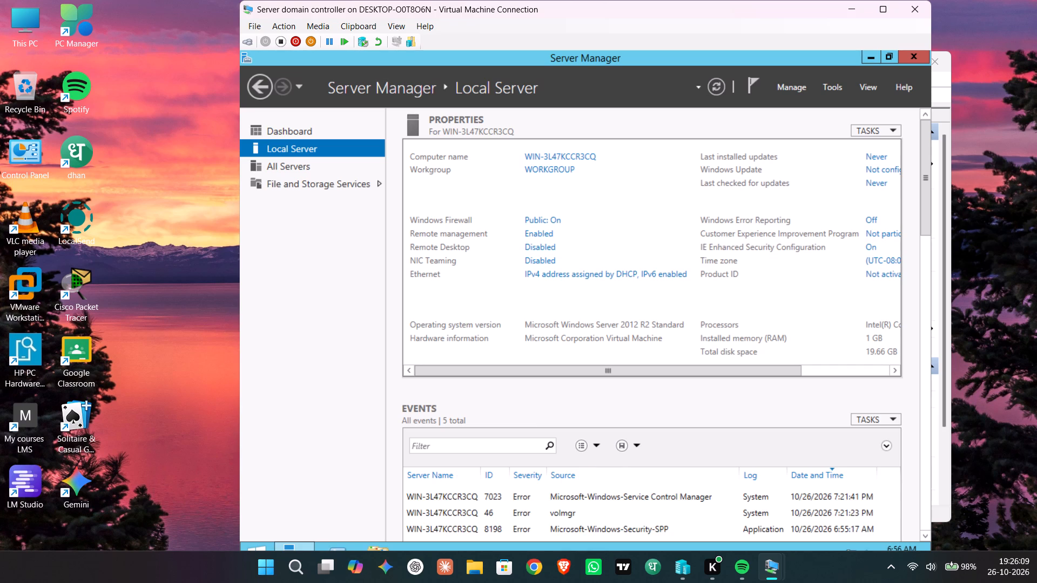
click(568, 274)
click(413, 210)
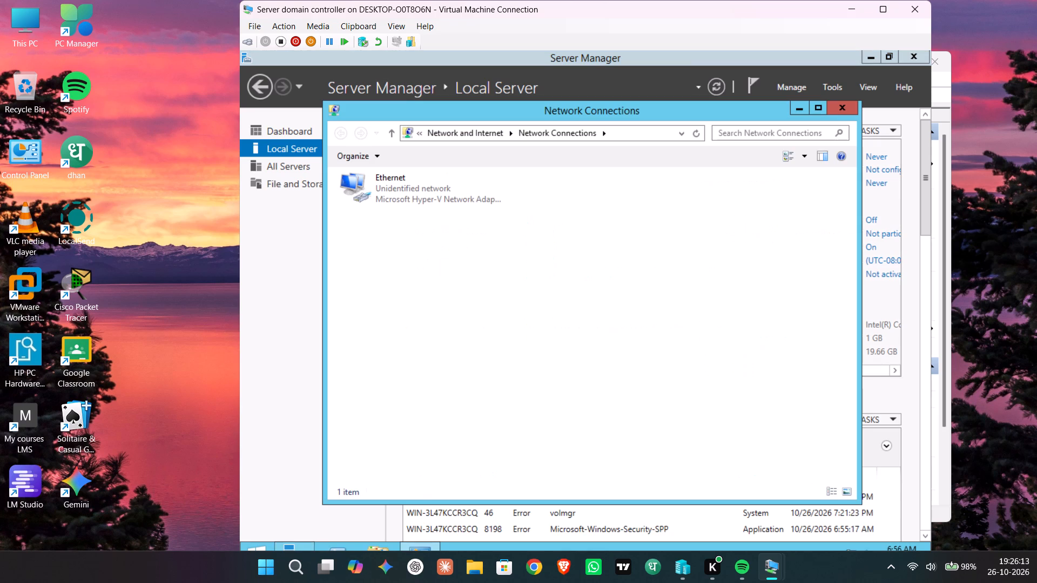
double_click(410, 191)
click(491, 408)
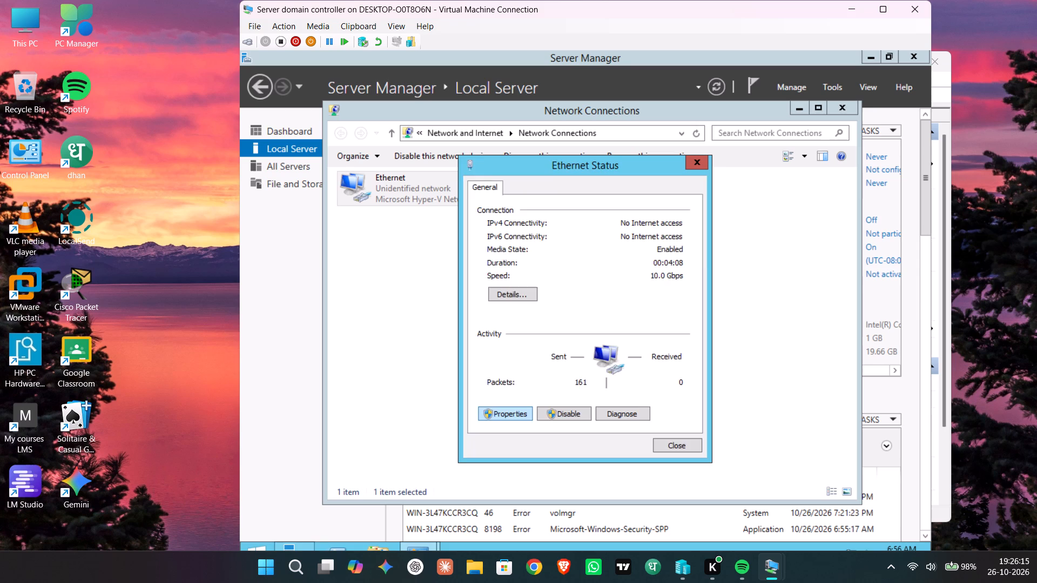
click(576, 370)
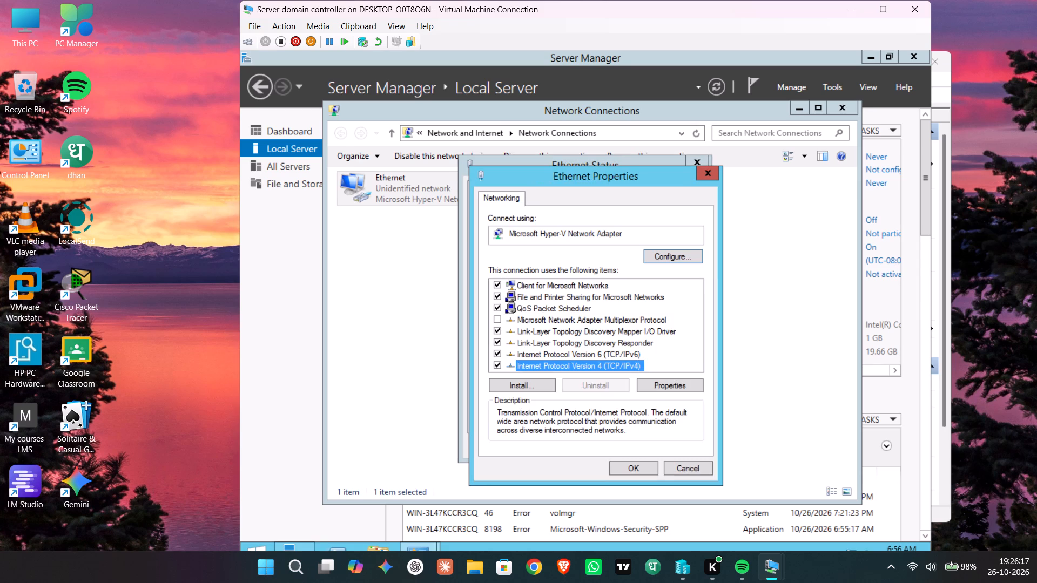
click(576, 366)
double_click(578, 366)
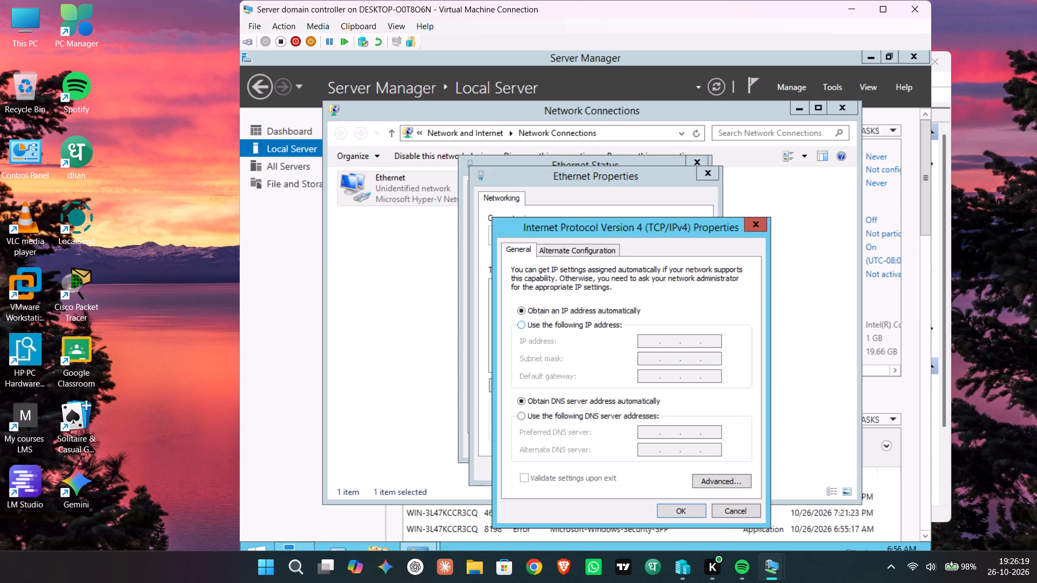
Switch the Ethernet connection to a manually specified IP address and enter 10.0.0 as its first three octets.
click(585, 330)
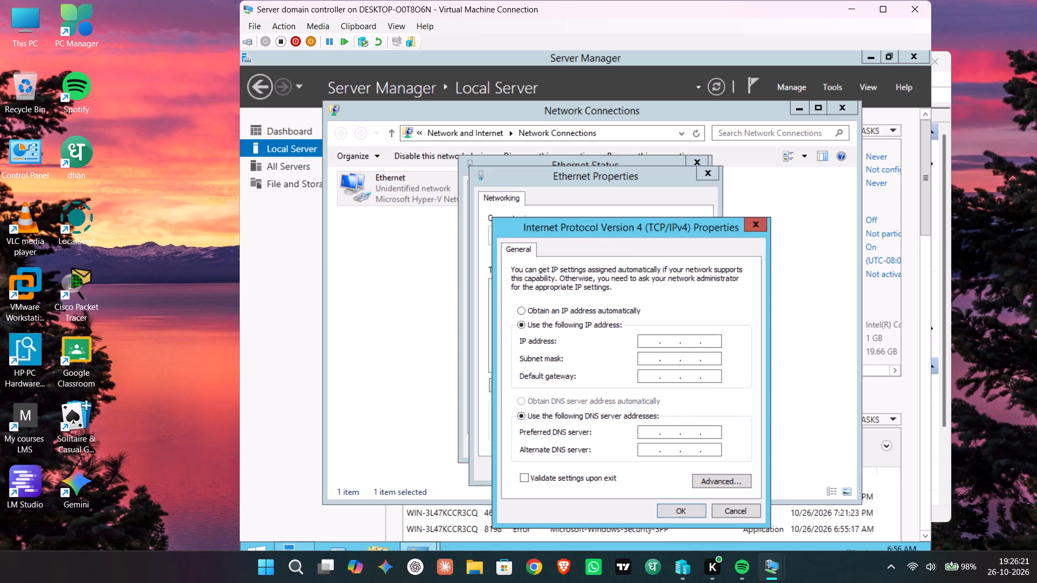
click(640, 335)
click(642, 337)
key(Left)
key(Left)
key(Left)
key(Left)
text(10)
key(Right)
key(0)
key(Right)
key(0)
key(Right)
Complete the domain controller's static IPv4 address as 10.0.0.1 with subnet mask 255.0.0.0.
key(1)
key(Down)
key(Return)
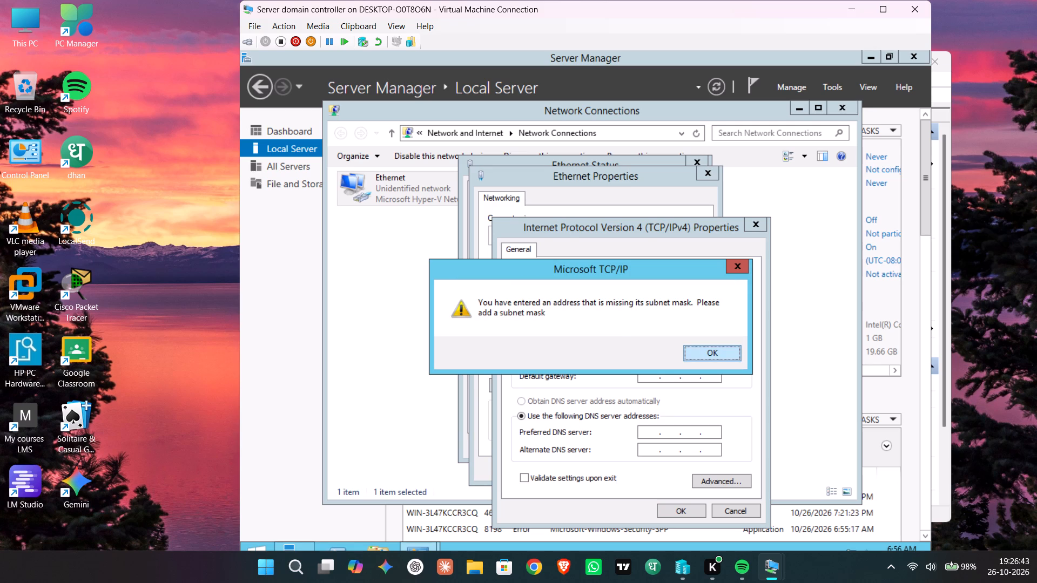
click(697, 349)
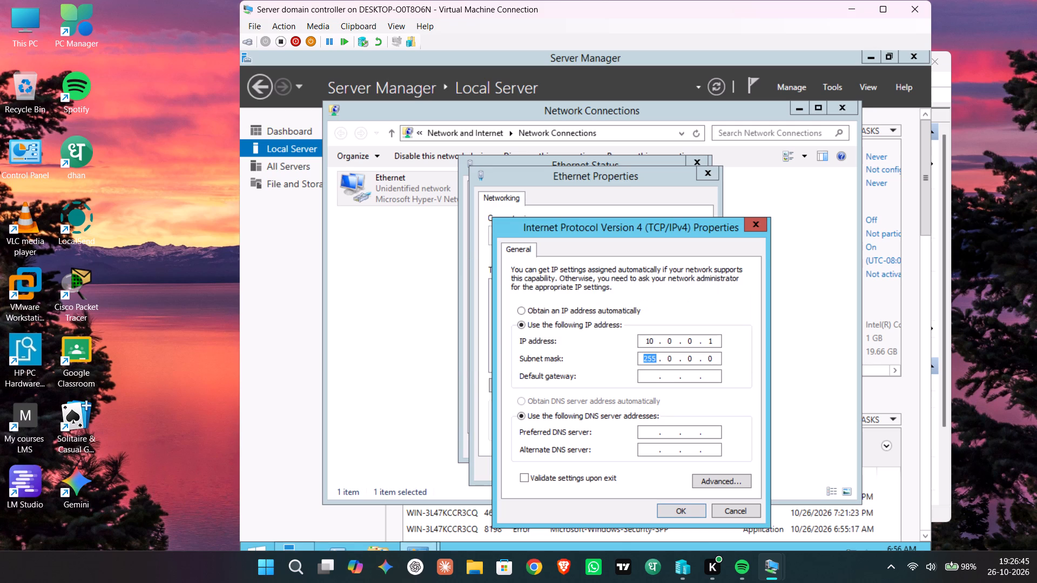
Set the domain controller's default gateway to 10.0.0.1.
click(644, 375)
text(10)
key(Right)
text(10)
key(Right)
key(BackSpace)
key(BackSpace)
key(0)
key(Right)
key(0)
key(Right)
key(1)
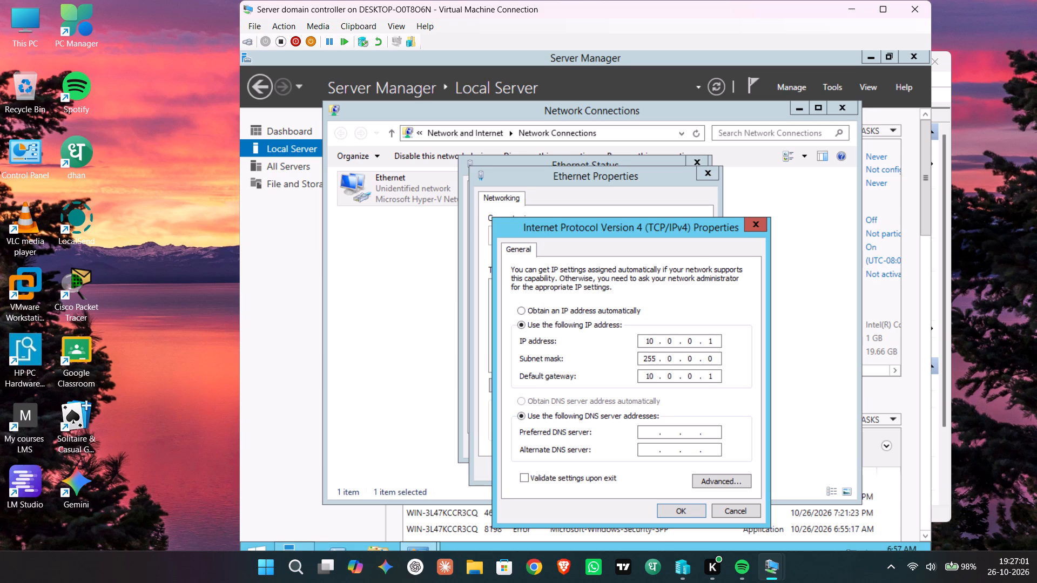
Clear the default gateway from the domain controller's IPv4 settings.
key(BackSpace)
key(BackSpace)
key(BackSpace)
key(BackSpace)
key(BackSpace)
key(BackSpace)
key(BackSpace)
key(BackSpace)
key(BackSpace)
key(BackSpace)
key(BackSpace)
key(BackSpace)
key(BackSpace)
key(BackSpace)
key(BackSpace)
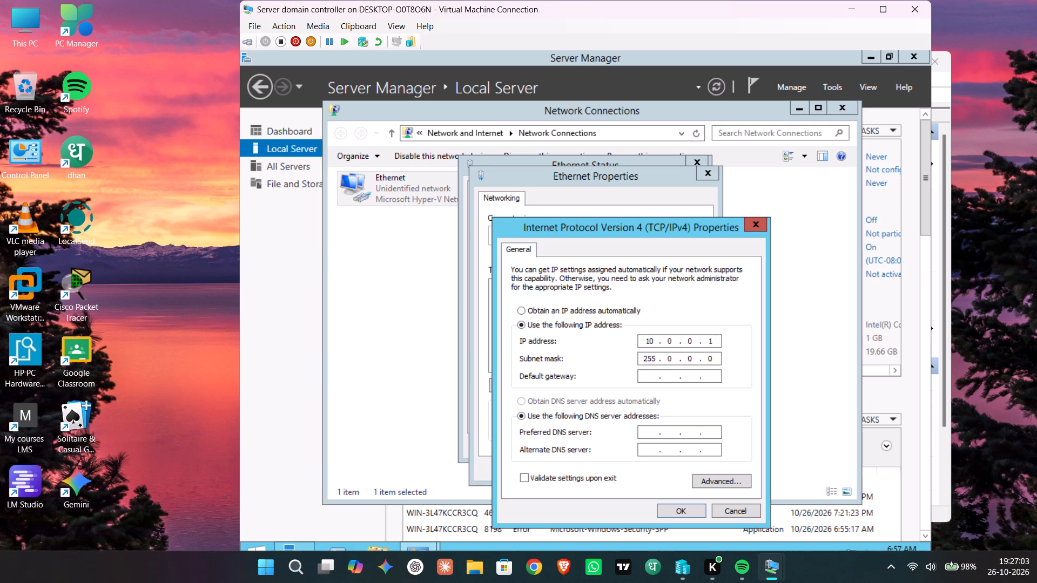
Set the domain controller's preferred DNS server to 10.0.0.1 and apply the IPv4 and Ethernet properties.
click(640, 433)
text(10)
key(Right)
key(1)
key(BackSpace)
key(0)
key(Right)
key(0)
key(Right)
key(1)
click(669, 517)
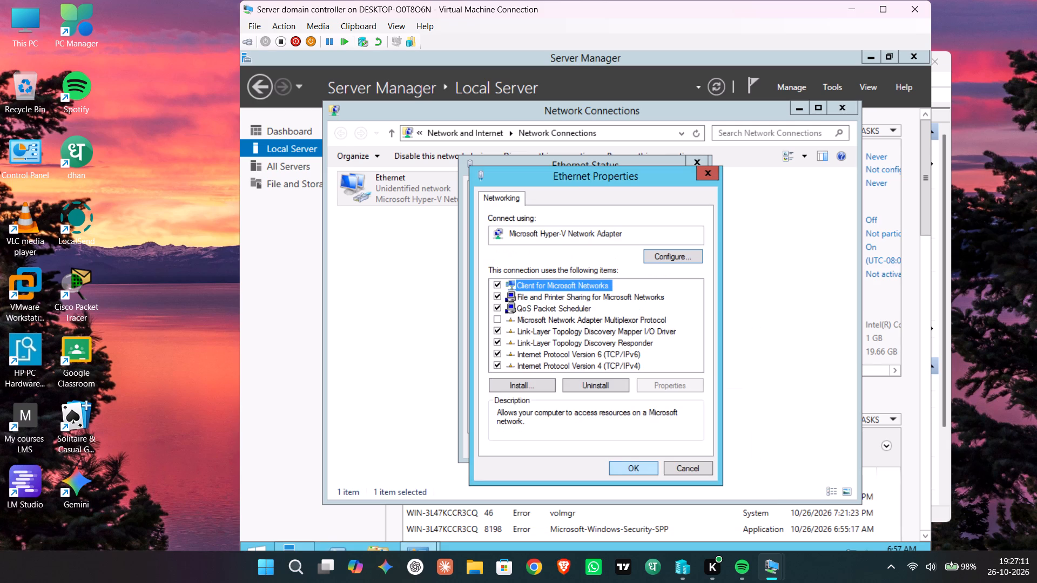
click(650, 471)
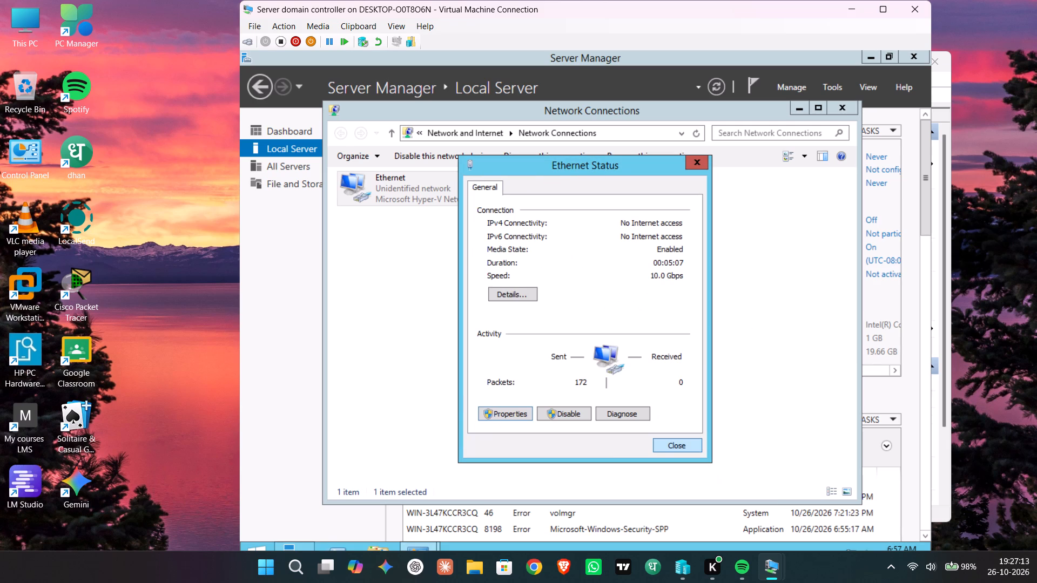
Check the domain controller's Ethernet connection details, closing the details and status windows when done.
click(518, 296)
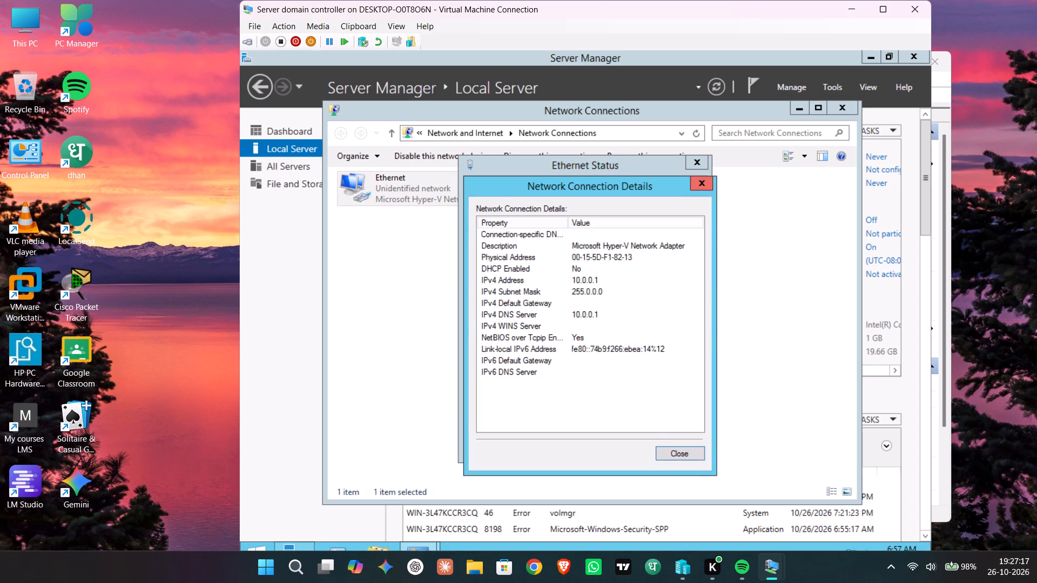
click(701, 188)
drag(703, 173, 698, 195)
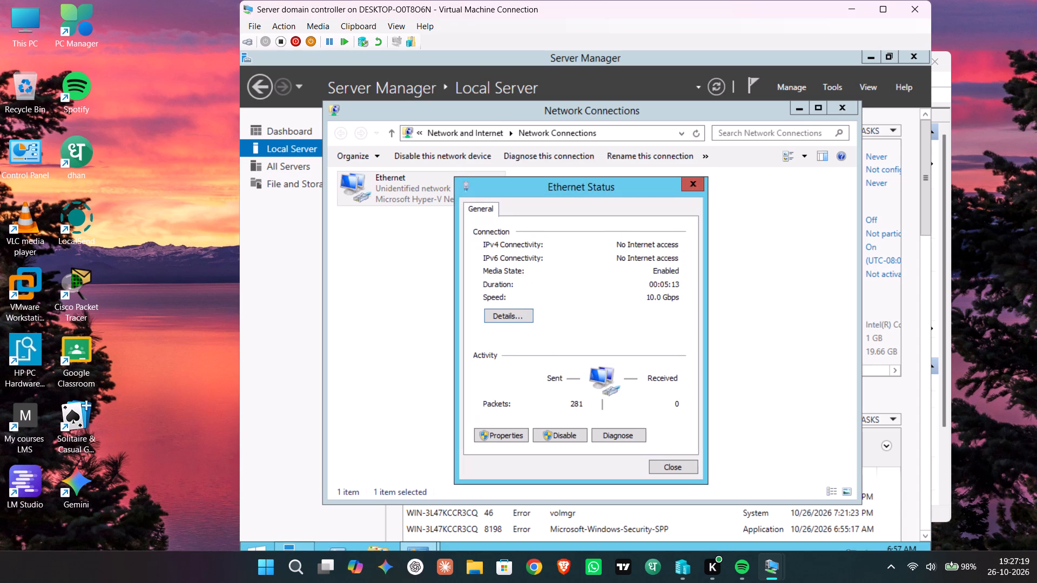
click(693, 181)
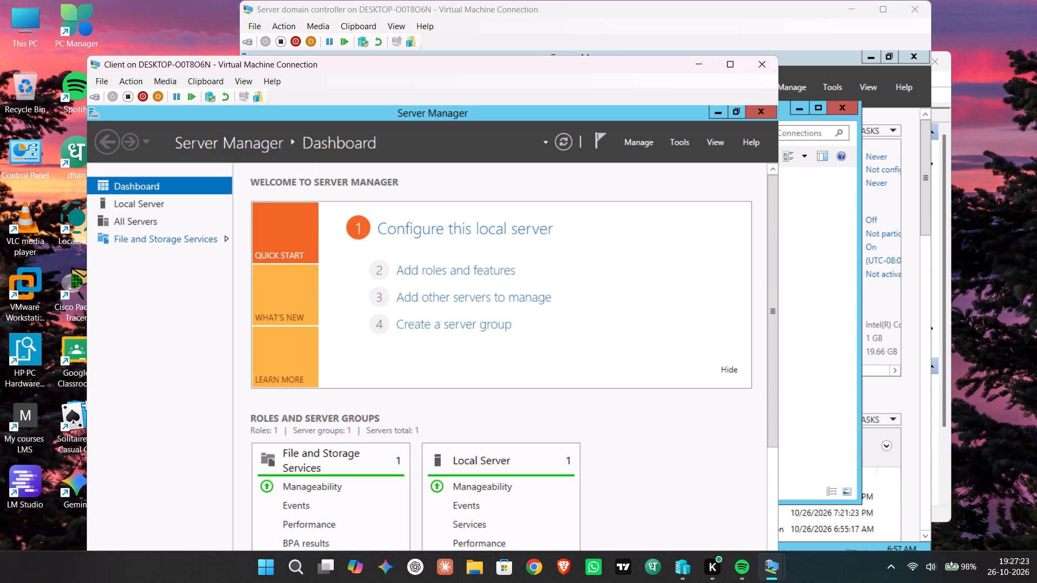
On the Client virtual machine, open the Ethernet adapter's IPv4 properties from Server Manager's Local Server page.
click(140, 209)
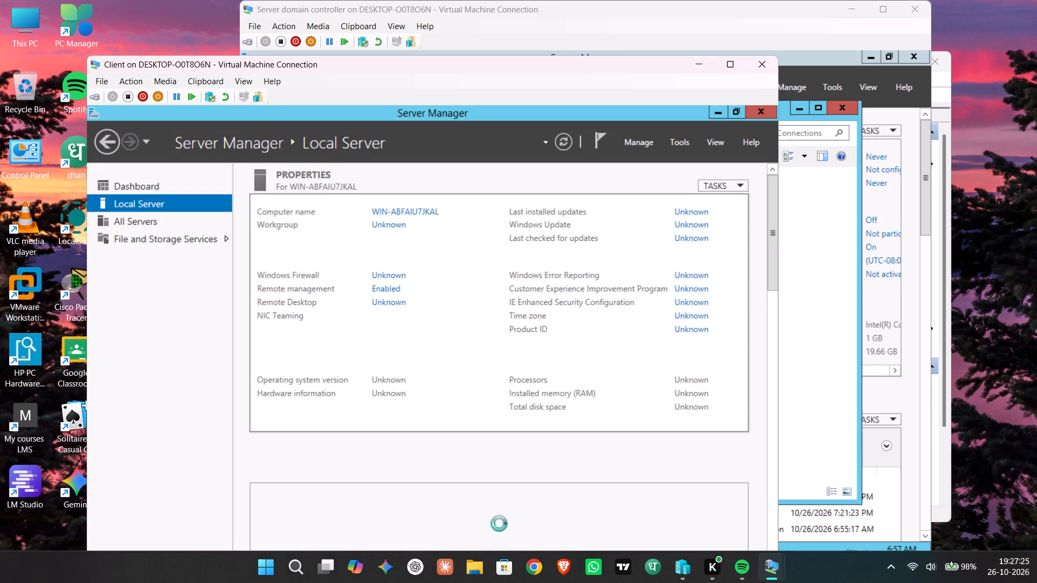
double_click(407, 330)
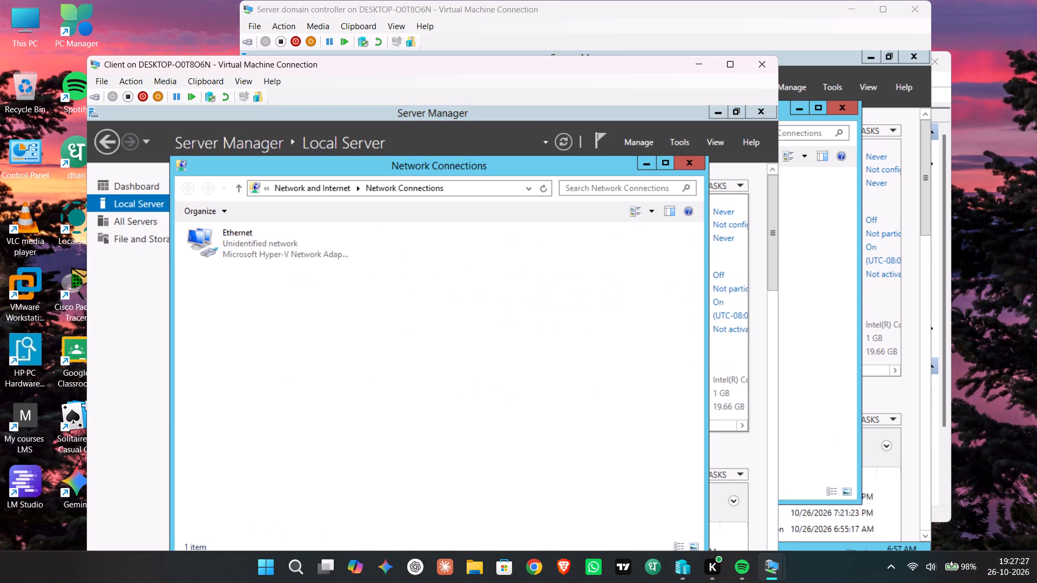
double_click(299, 238)
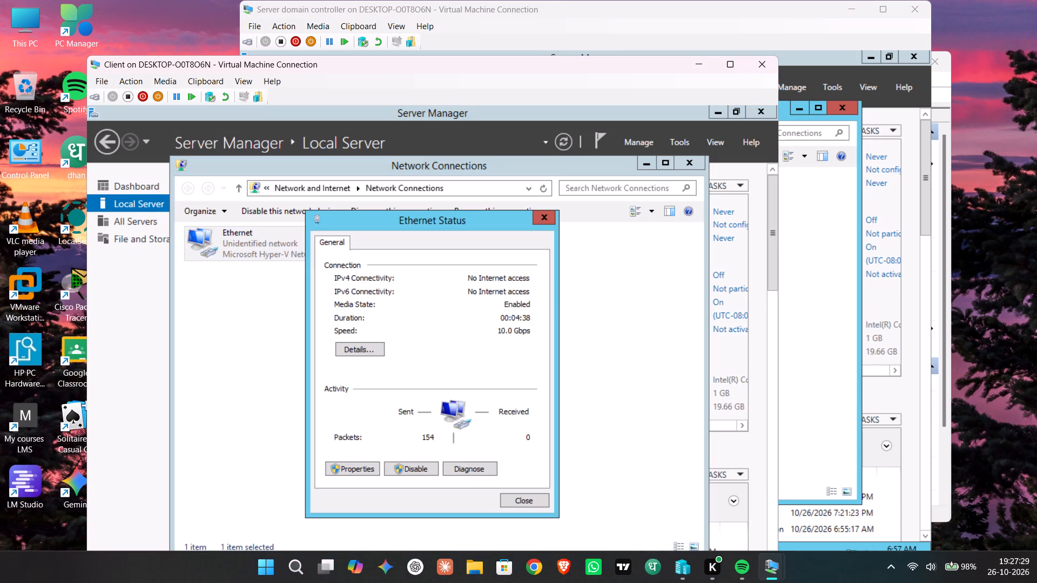
click(360, 471)
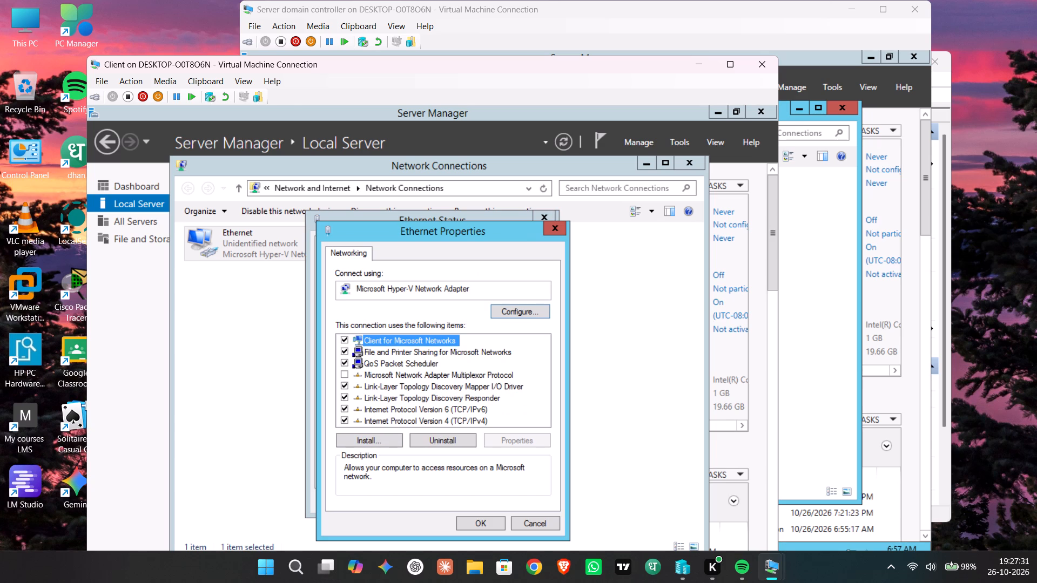
double_click(407, 419)
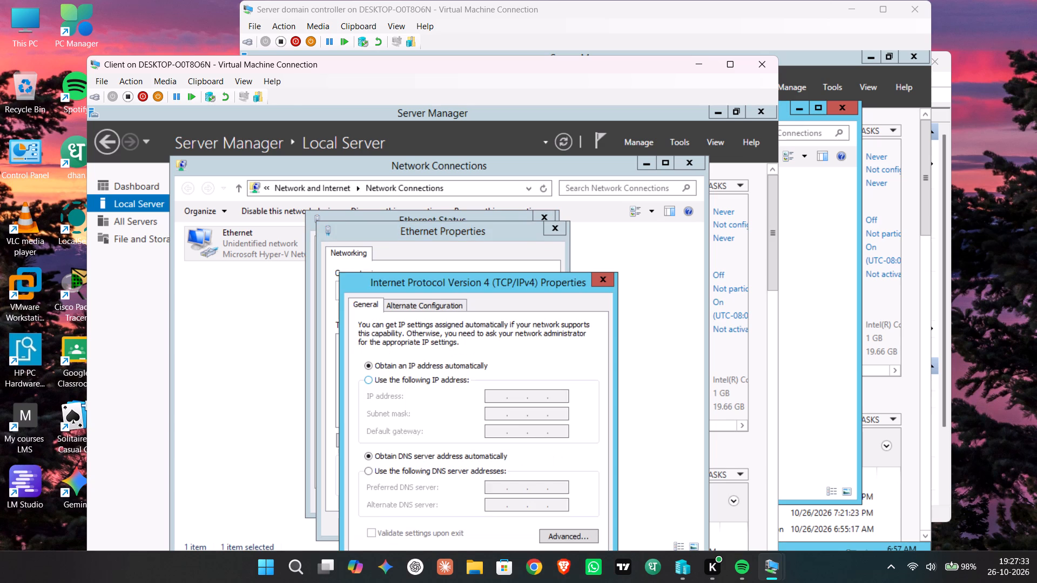
Give the client a static IPv4 address of 10.0.0.2 with subnet mask 255.0.0.0.
click(459, 379)
click(500, 398)
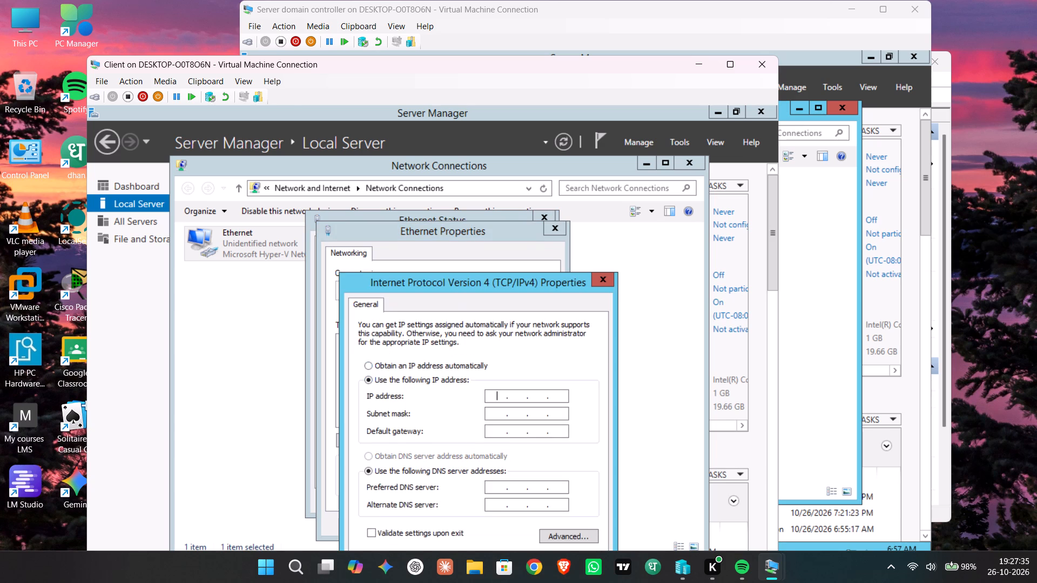
key(Right)
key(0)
key(Right)
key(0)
key(Right)
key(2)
click(485, 413)
click(490, 413)
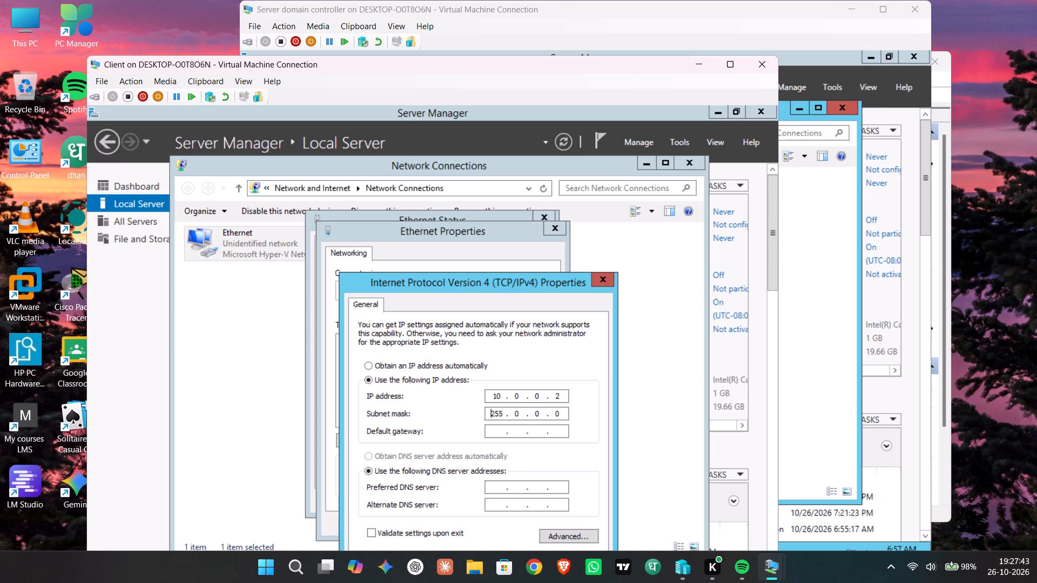
Set the Client's preferred DNS server to 10.0.0.1, save the IPv4 settings and close its network windows.
click(493, 485)
text(10)
key(Right)
key(1)
key(BackSpace)
key(0)
key(Right)
key(0)
key(Right)
key(1)
drag(466, 275, 710, 188)
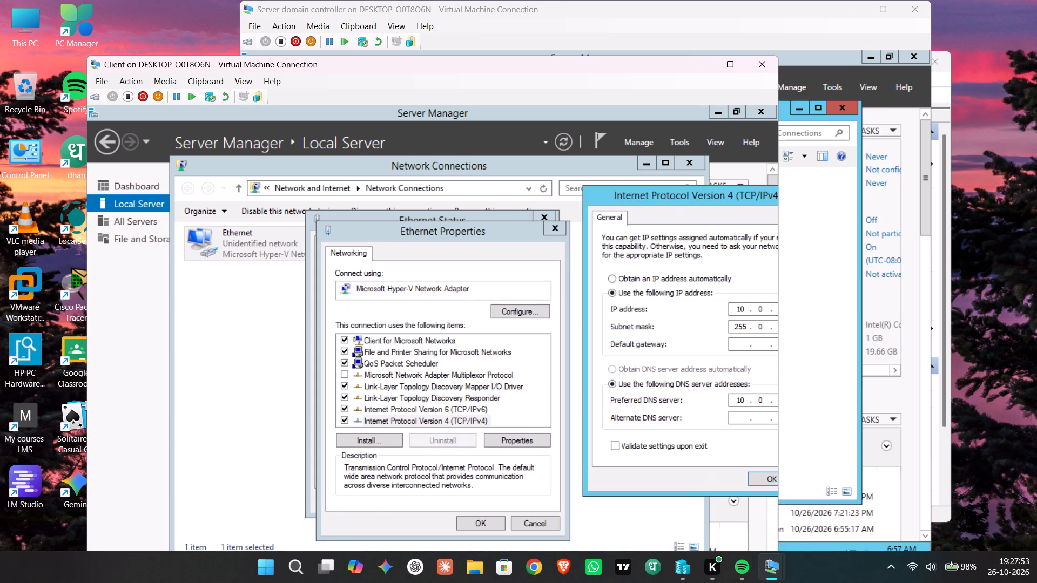
click(753, 482)
click(495, 523)
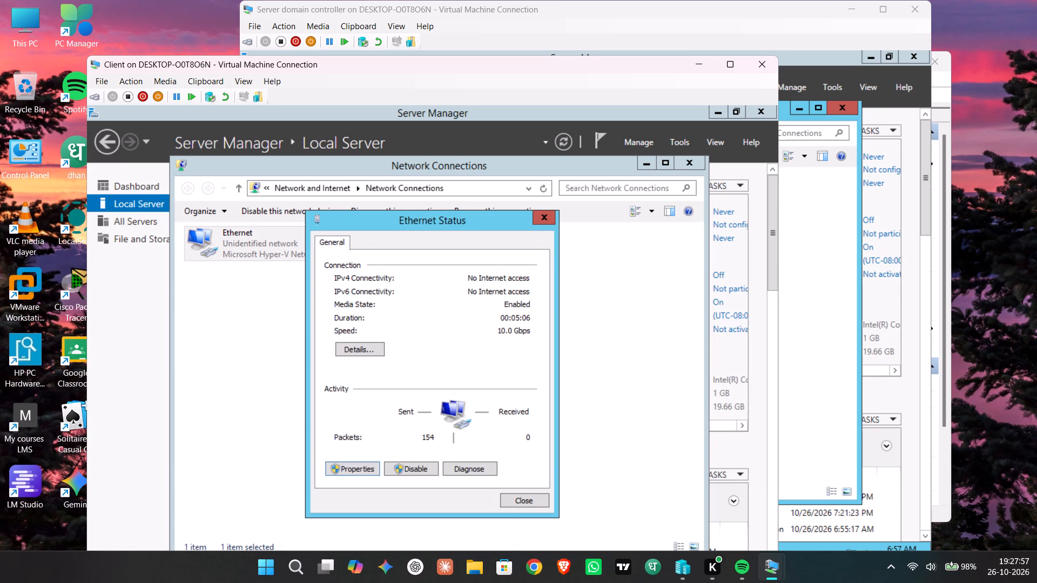
click(528, 498)
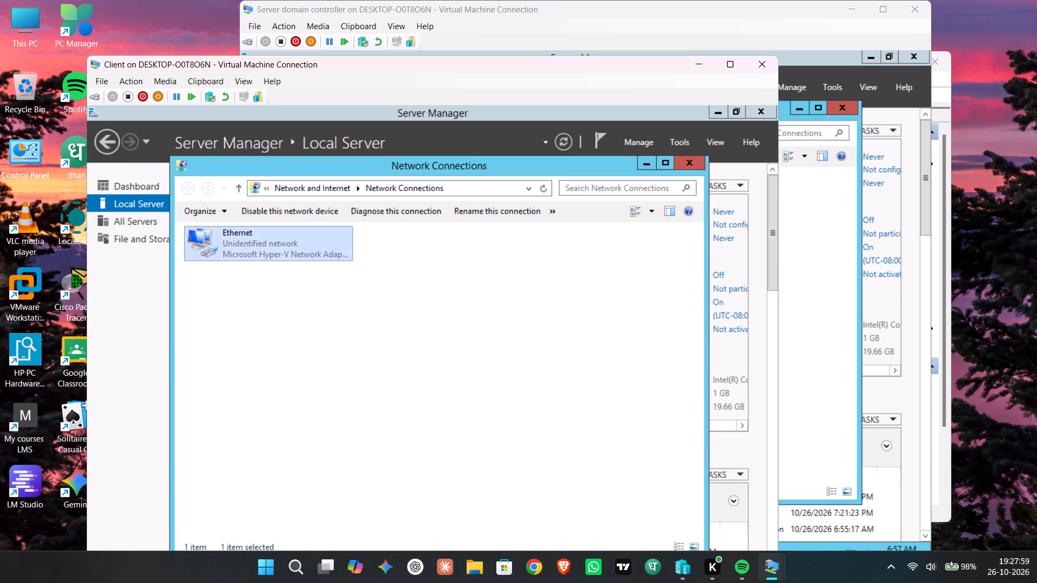
click(677, 162)
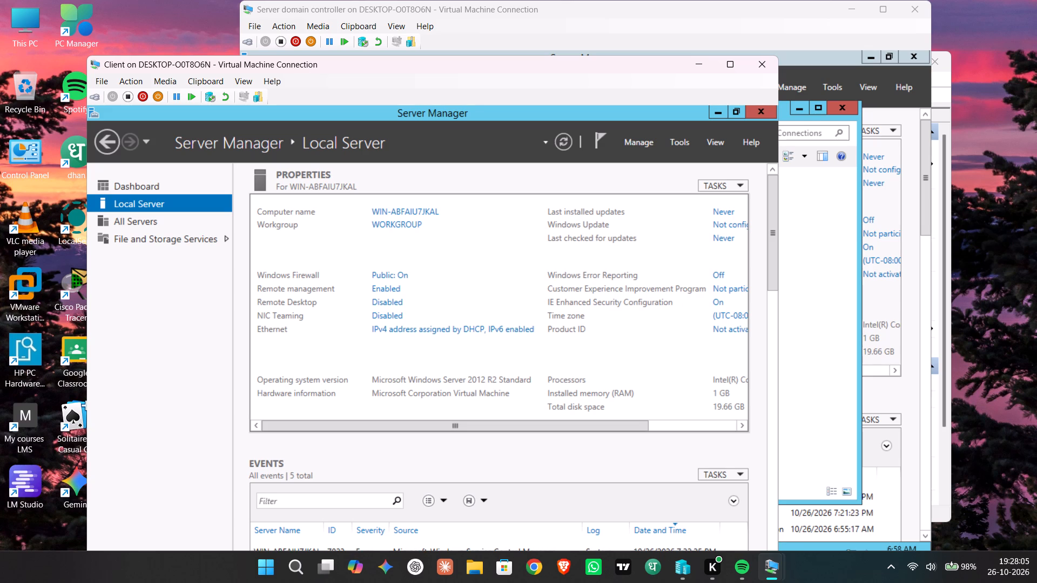
Open the computer name and domain change settings from the Client's Local Server properties.
double_click(401, 209)
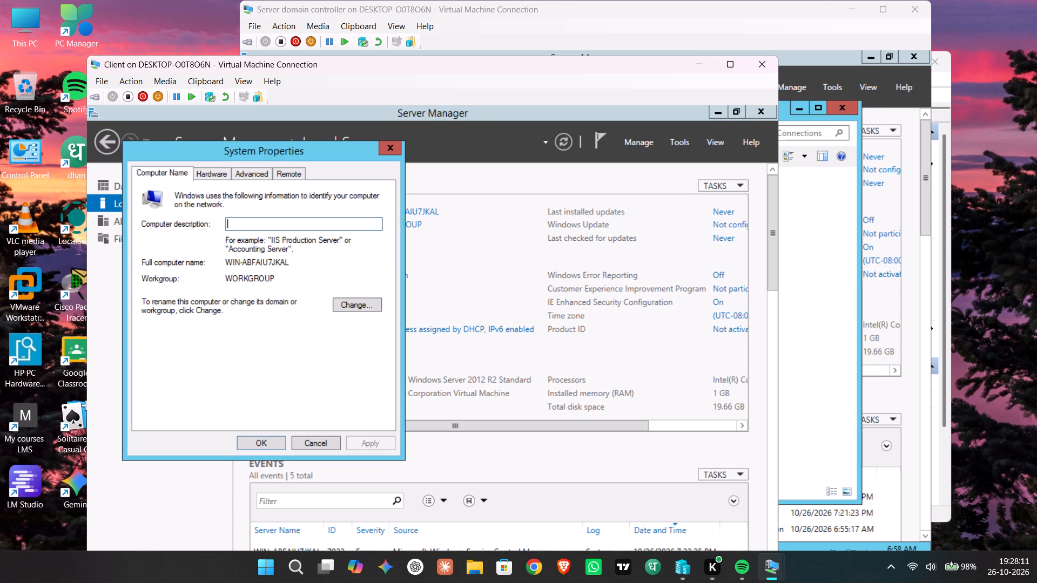
drag(351, 296, 353, 304)
click(353, 304)
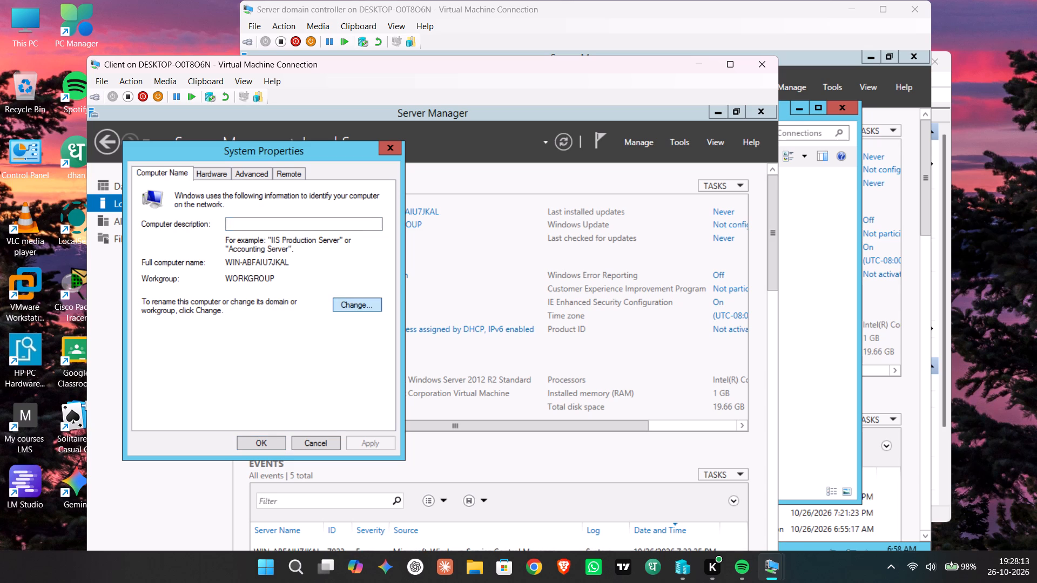
Close the Client's System Properties without changes and return to the domain controller's virtual machine.
click(336, 164)
click(398, 144)
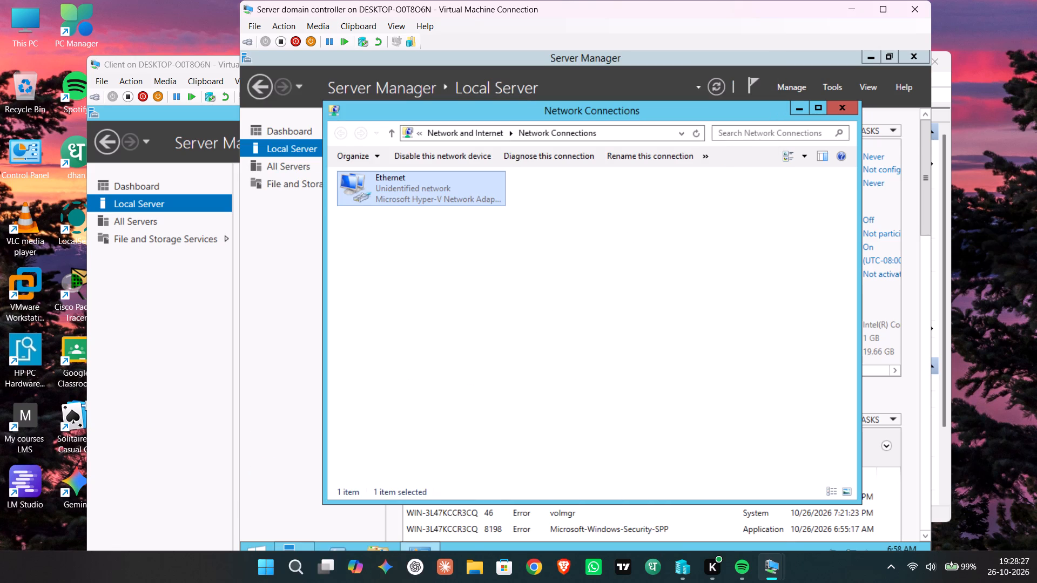
Close the domain controller's Network Connections window and show its virtual machine full screen.
click(837, 108)
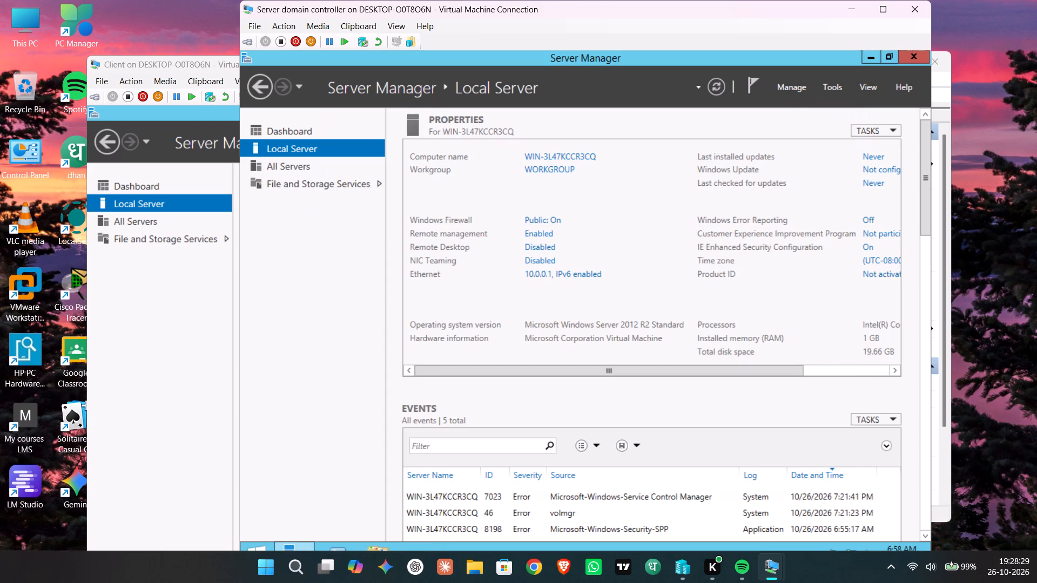
click(892, 0)
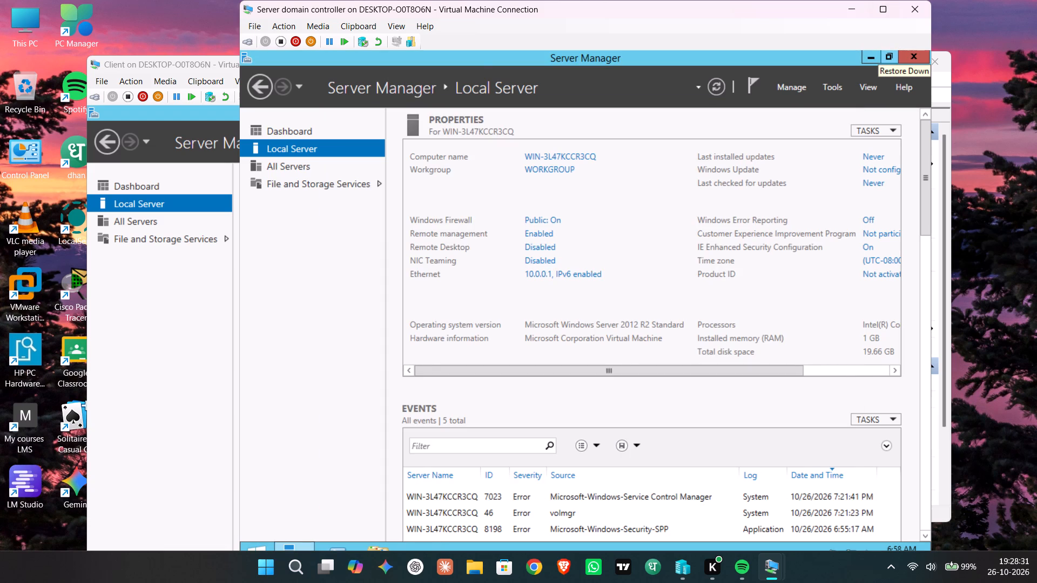
click(873, 7)
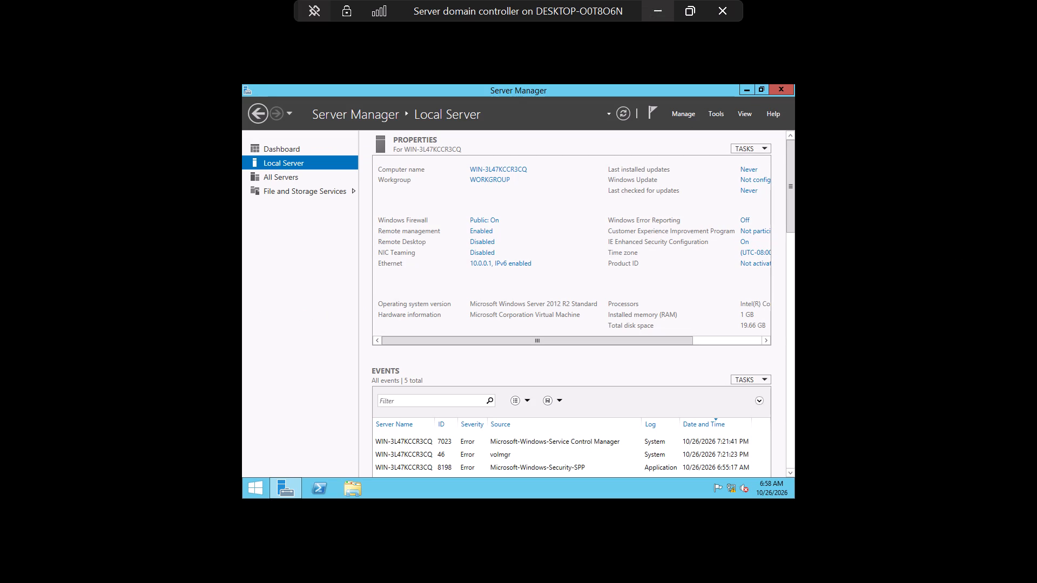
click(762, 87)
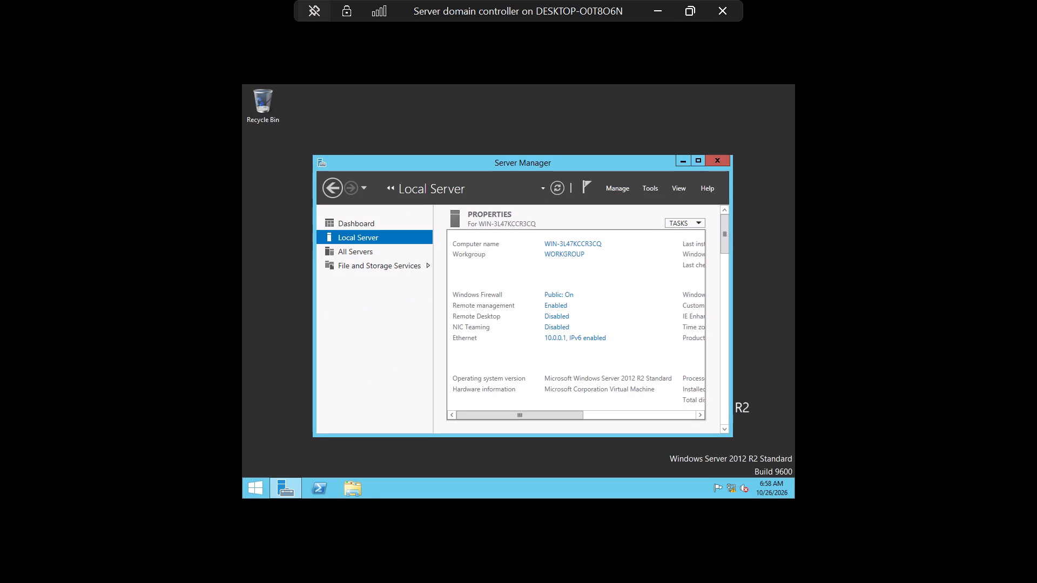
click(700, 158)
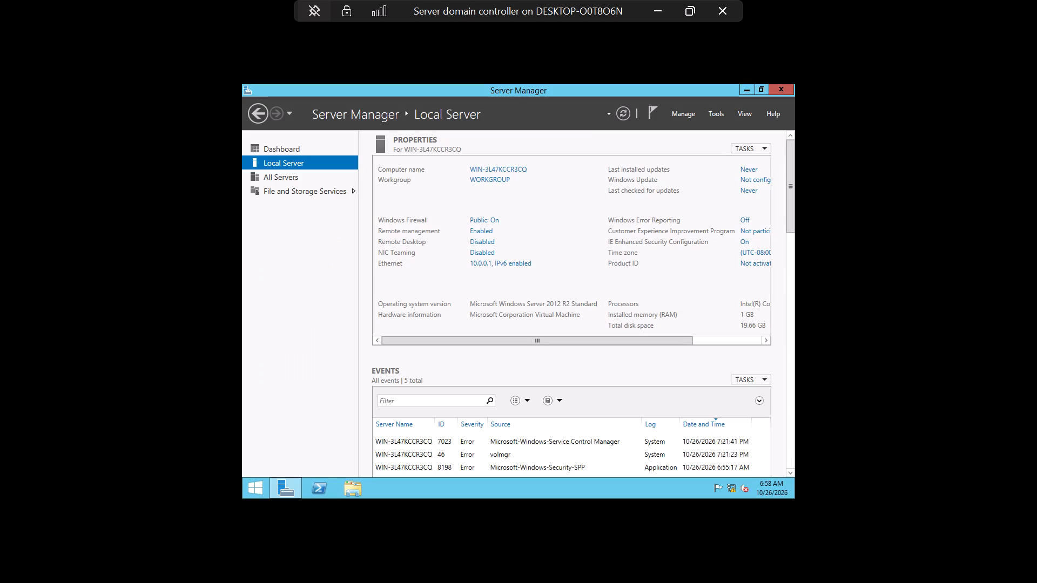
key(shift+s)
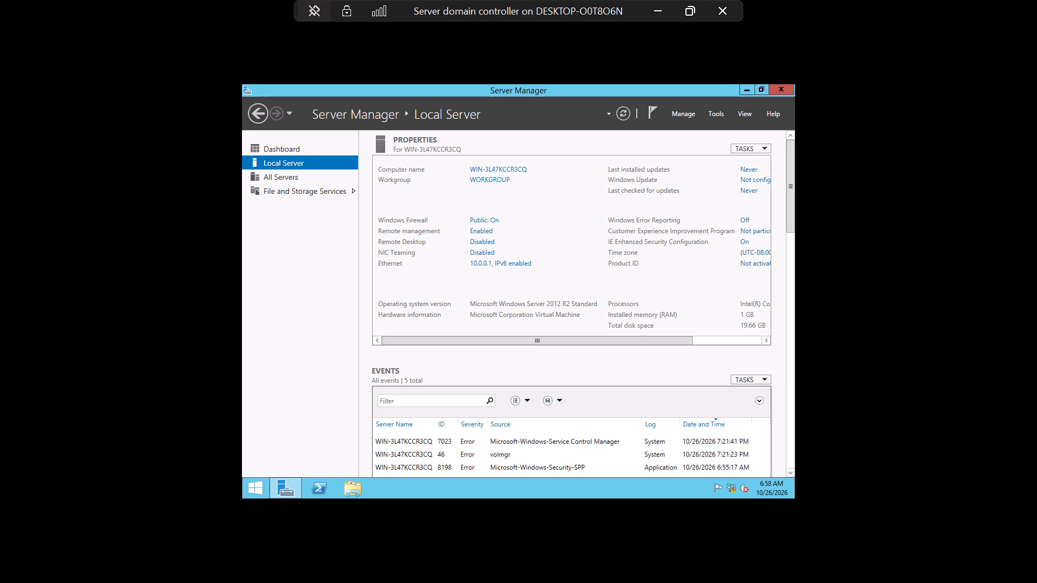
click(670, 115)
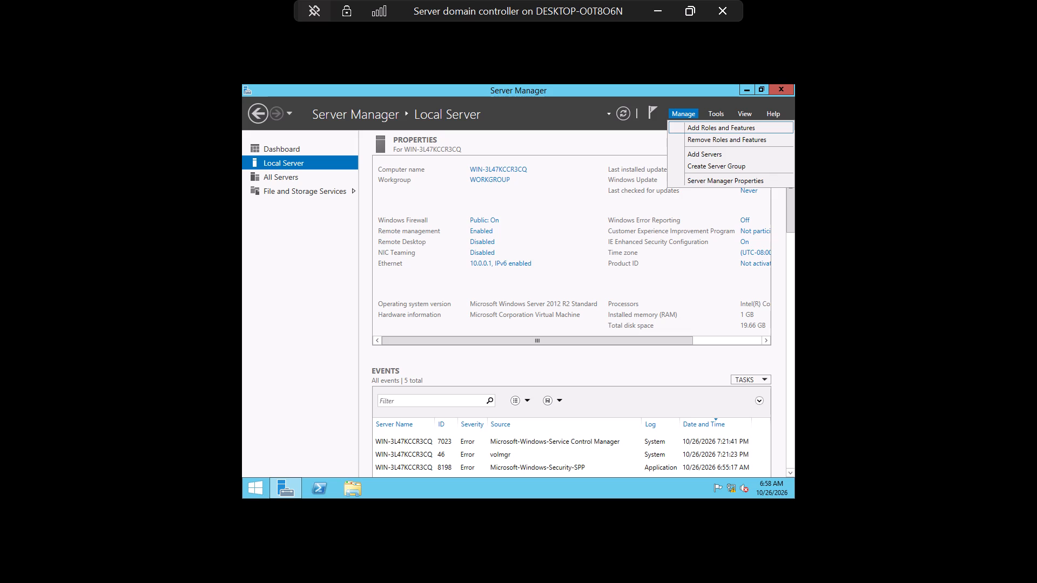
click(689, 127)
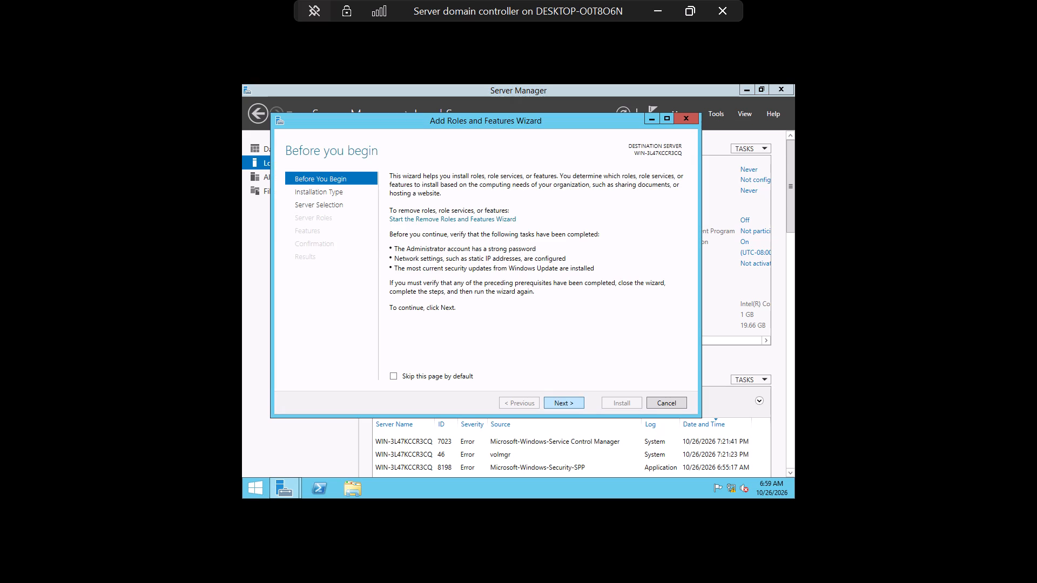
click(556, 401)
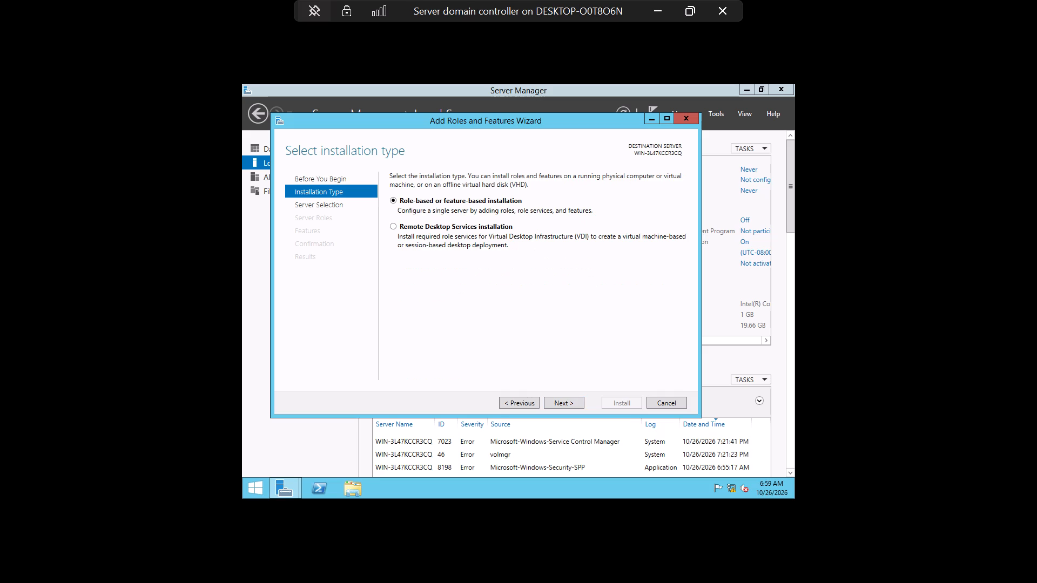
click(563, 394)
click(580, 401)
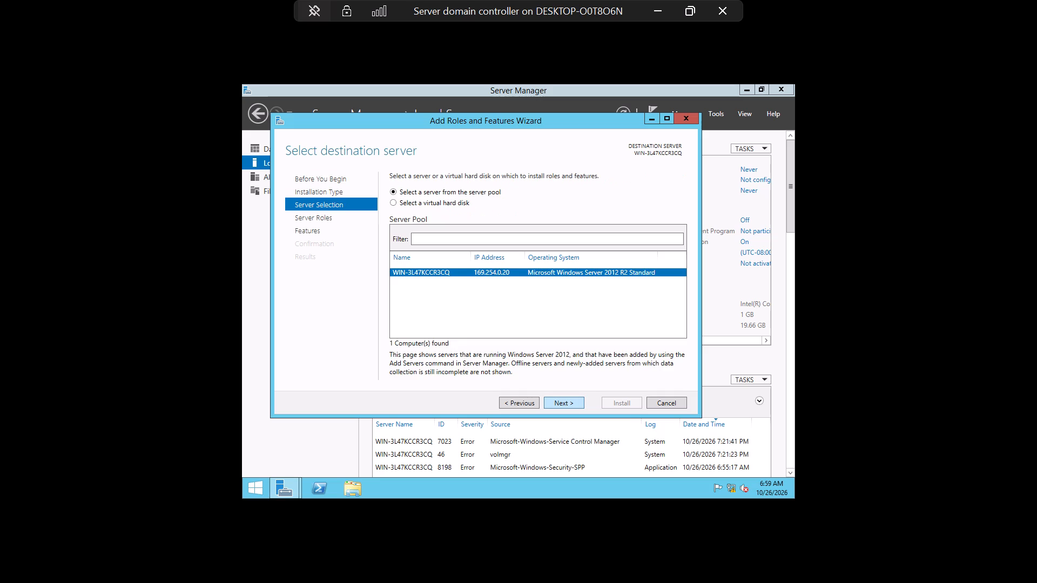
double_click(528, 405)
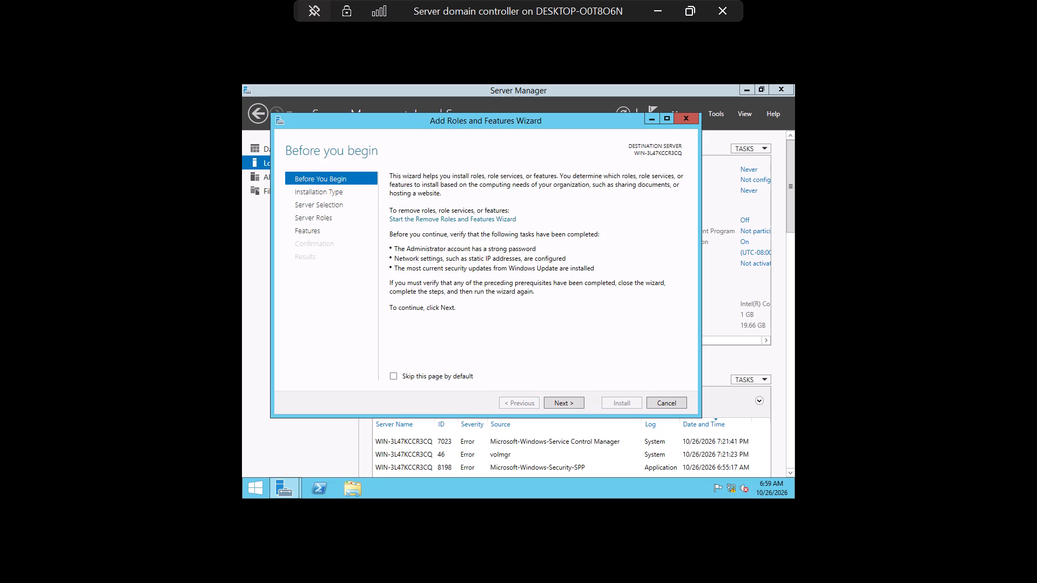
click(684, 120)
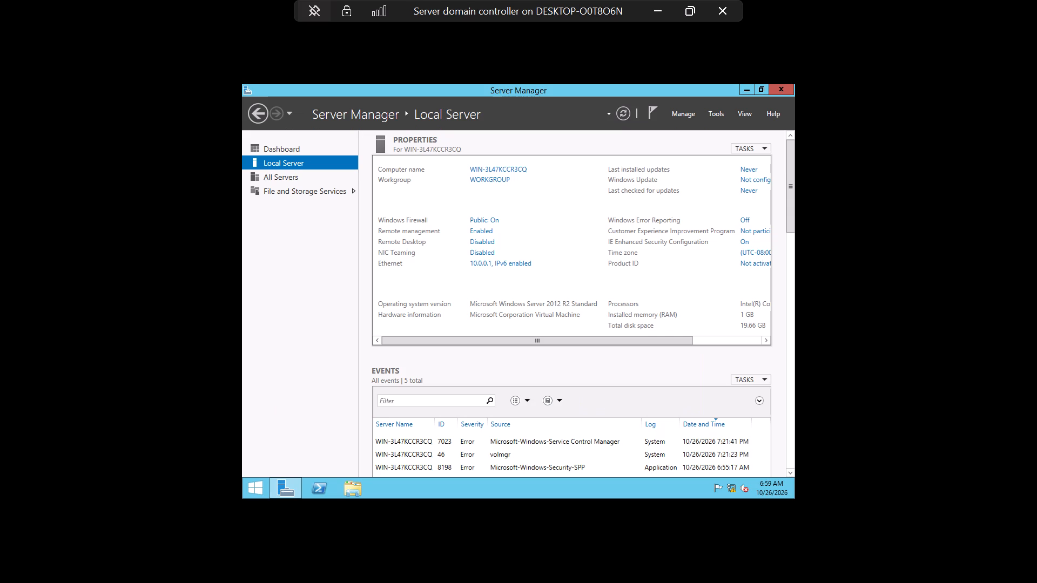
Check the Ethernet adapter's status and connection properties on the domain controller, and close its network windows without changing anything.
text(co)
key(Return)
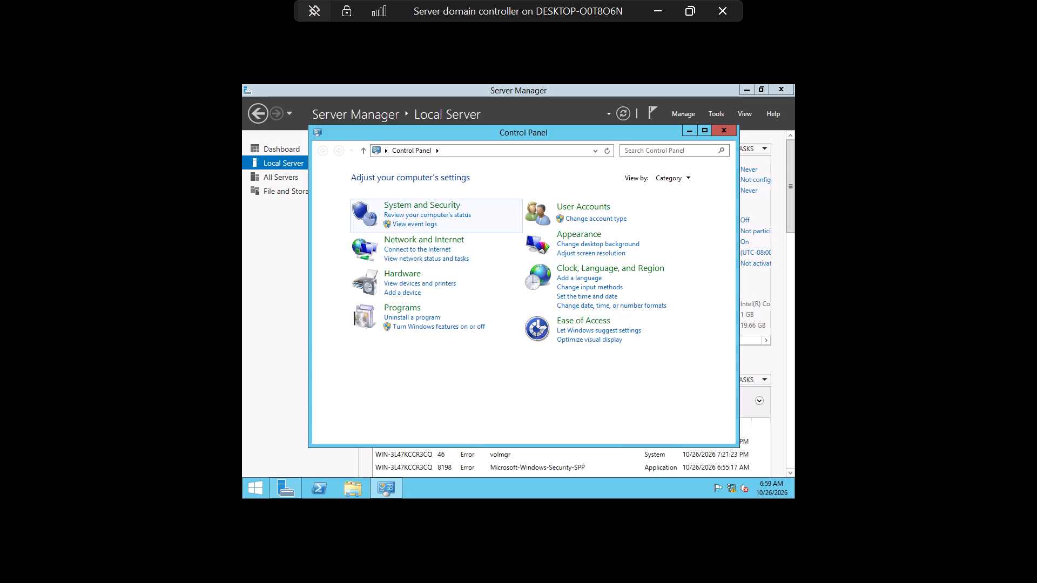
double_click(455, 240)
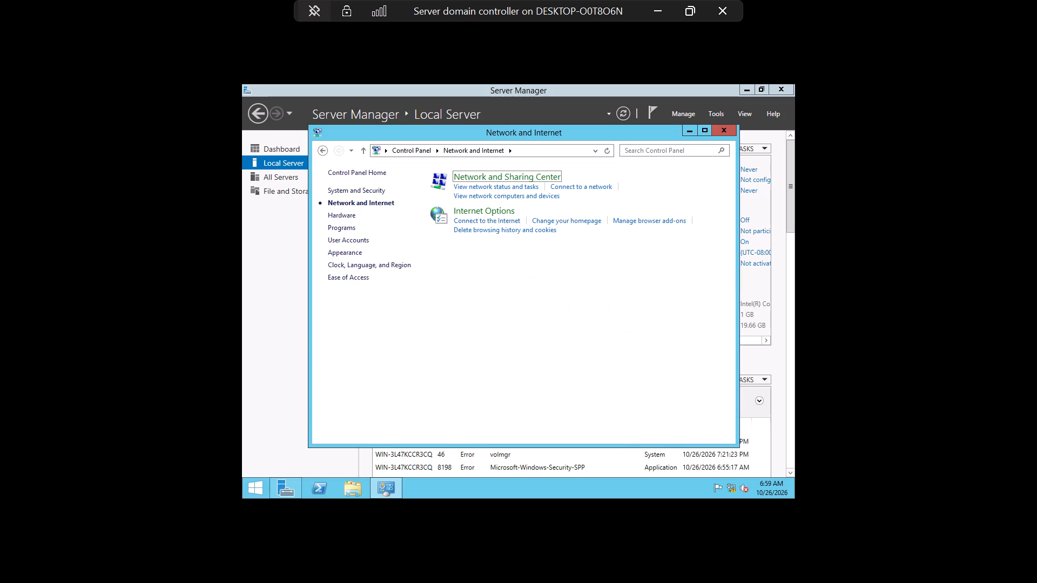
double_click(497, 182)
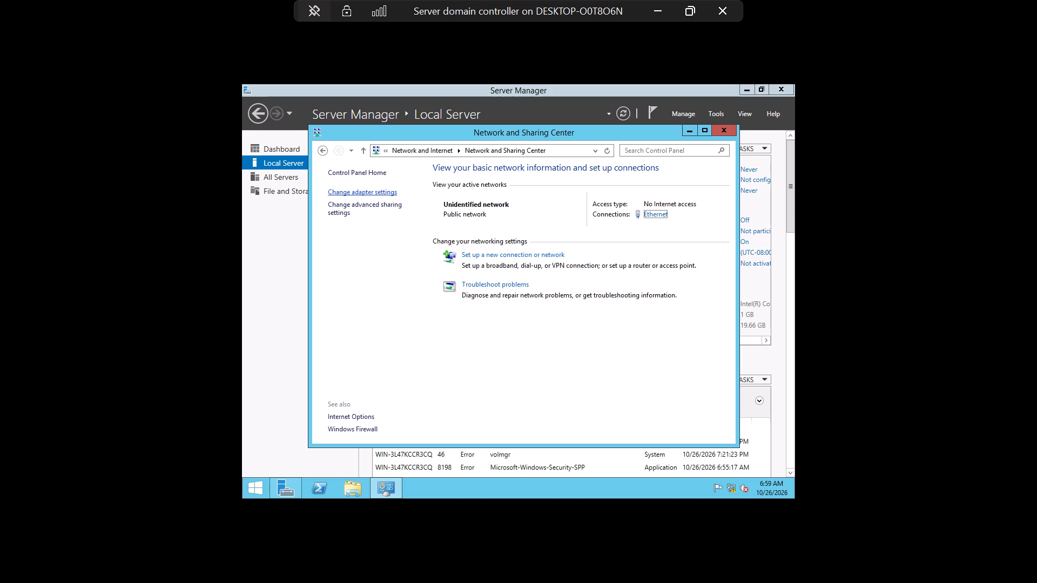
click(367, 191)
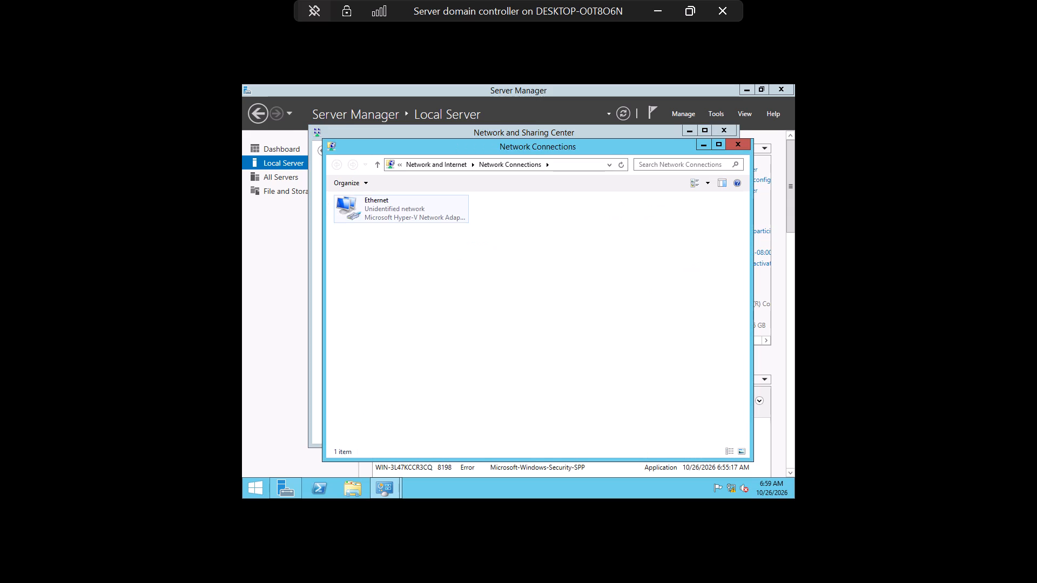
double_click(381, 205)
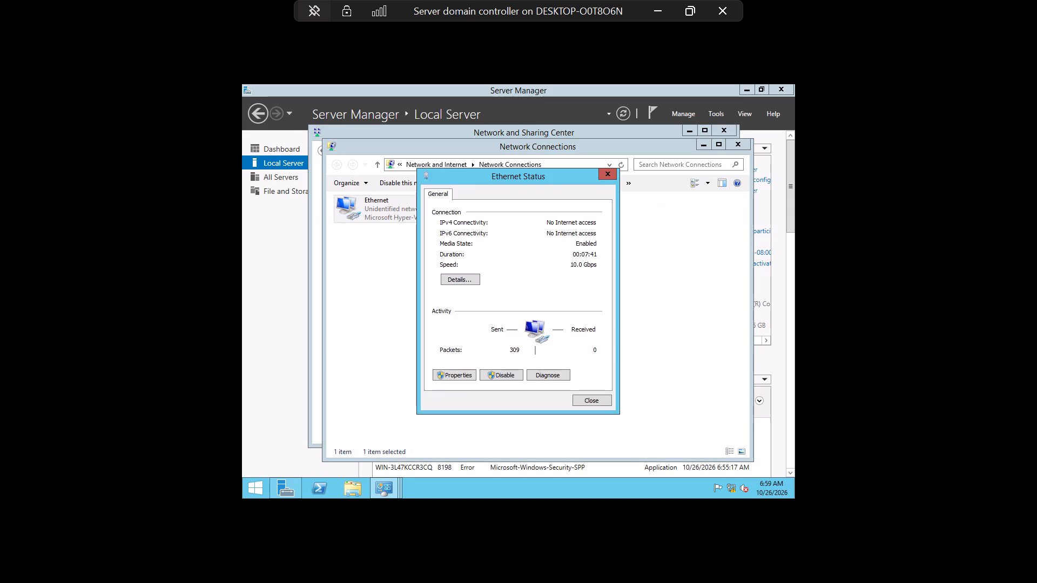
click(471, 372)
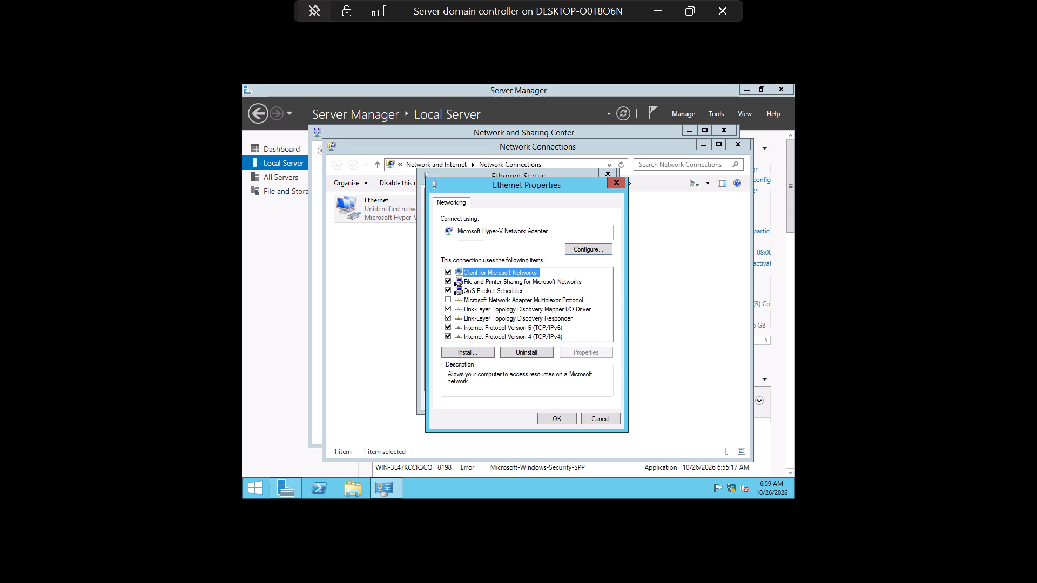
click(615, 179)
click(609, 170)
click(745, 148)
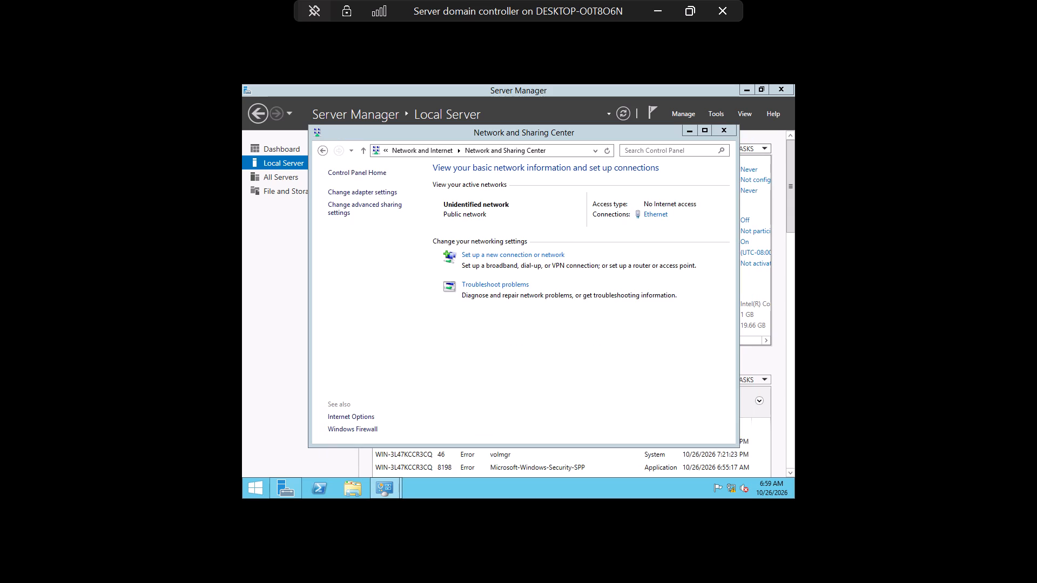
click(726, 132)
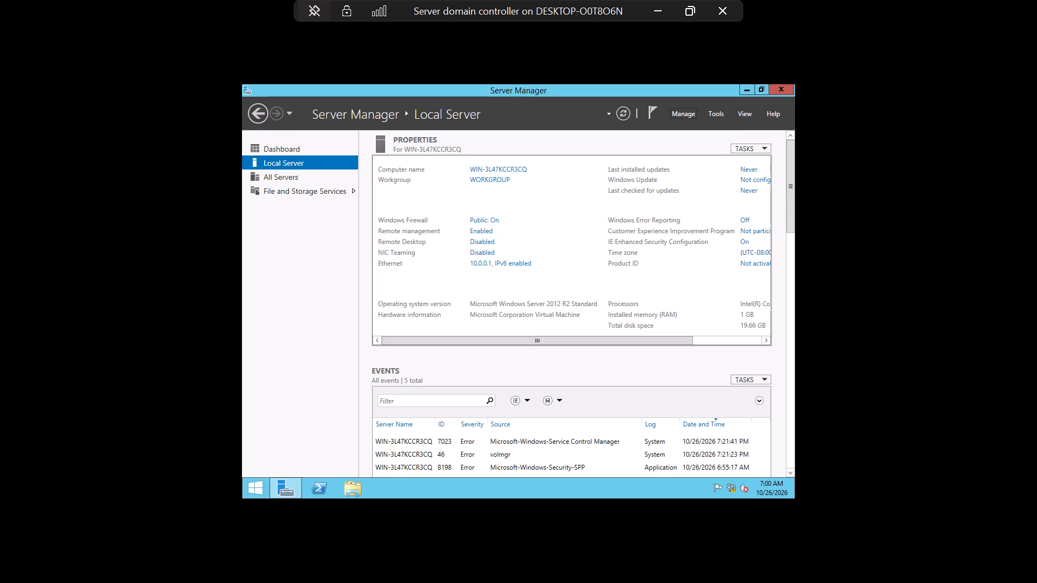
Take the domain controller's connection out of full screen, reposition its window and restore Server Manager to a smaller size.
click(693, 16)
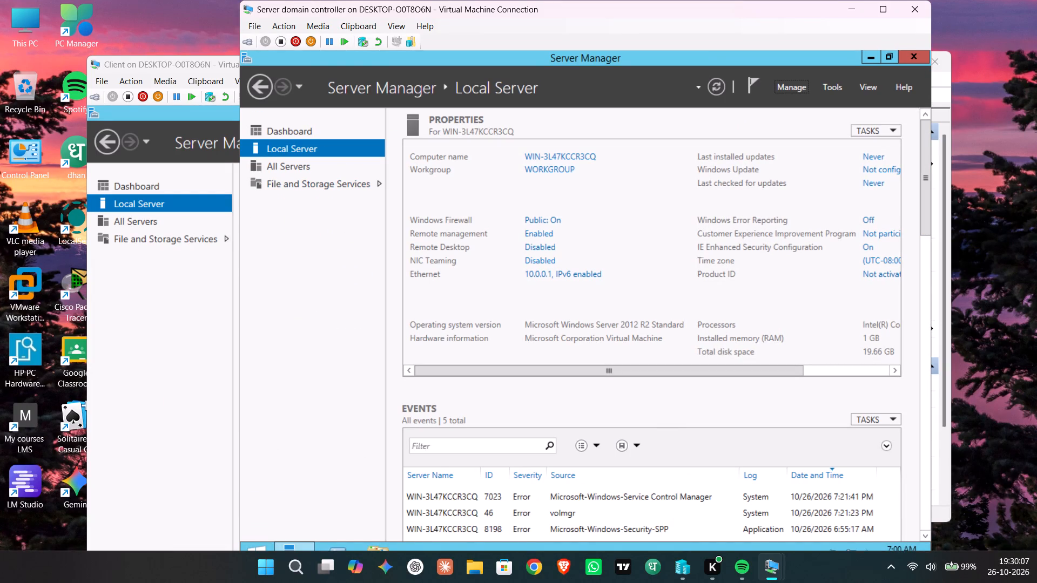
drag(642, 0, 587, 9)
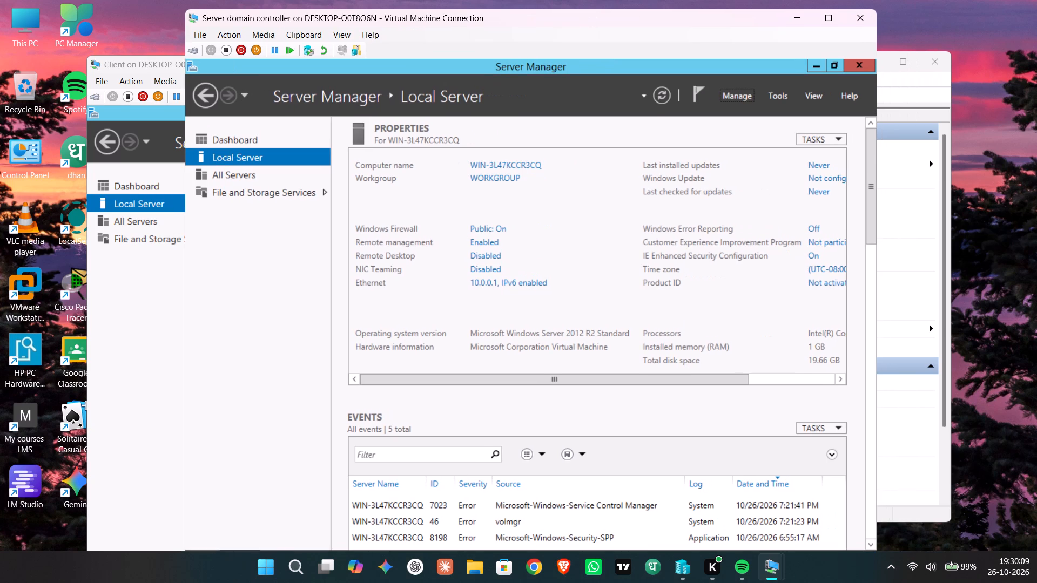
click(835, 65)
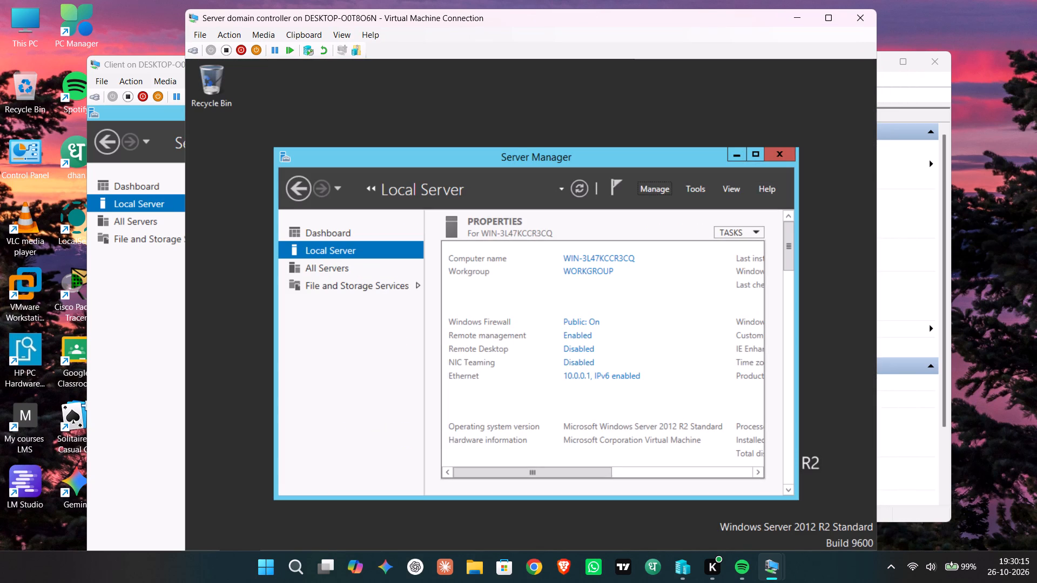
Open the Snipping Tool in screen recording mode and select the domain controller's connection window as the recording area.
key(shift+super+s)
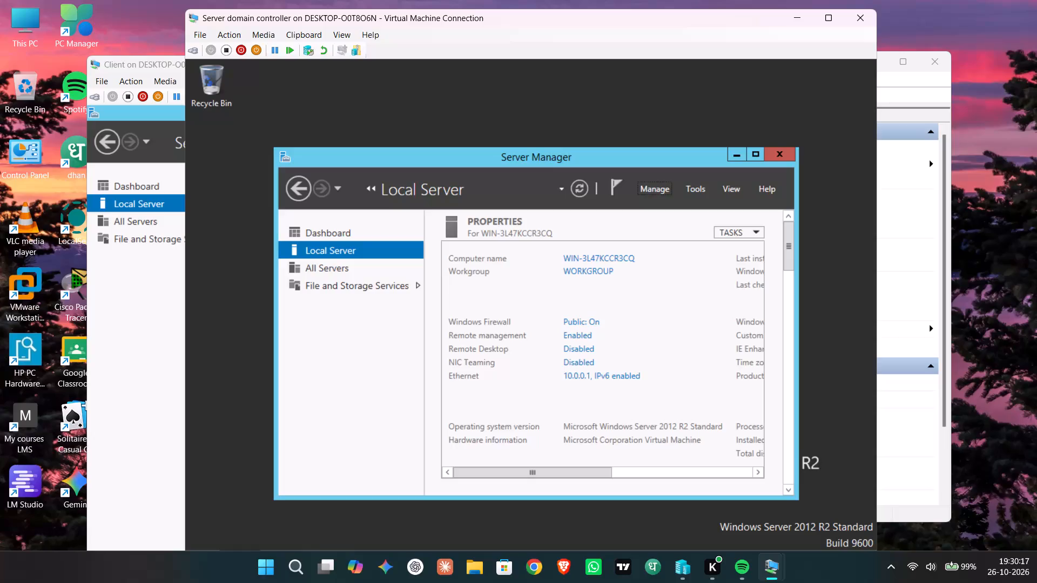
click(982, 344)
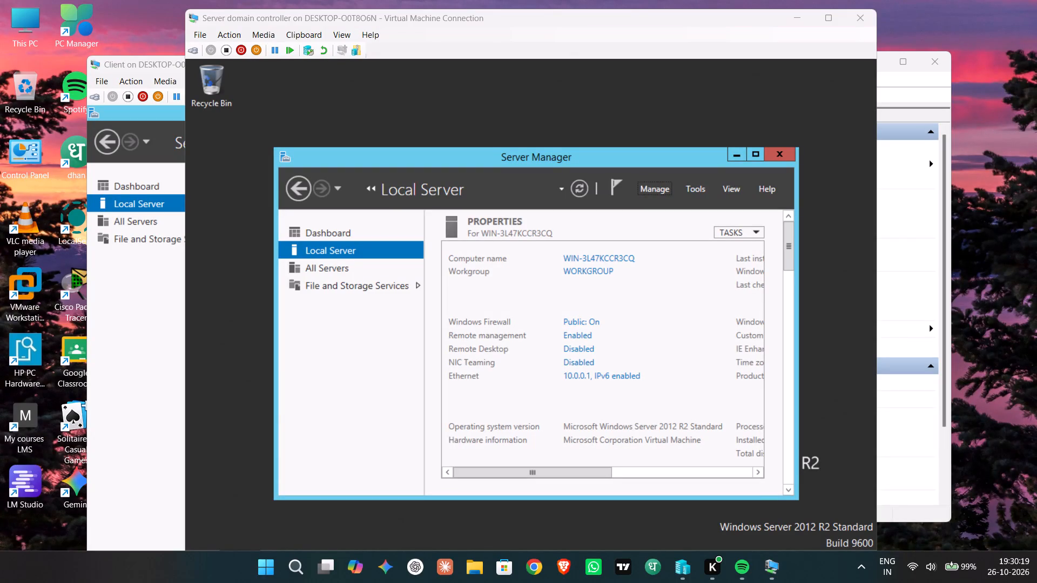
key(shift+super+s)
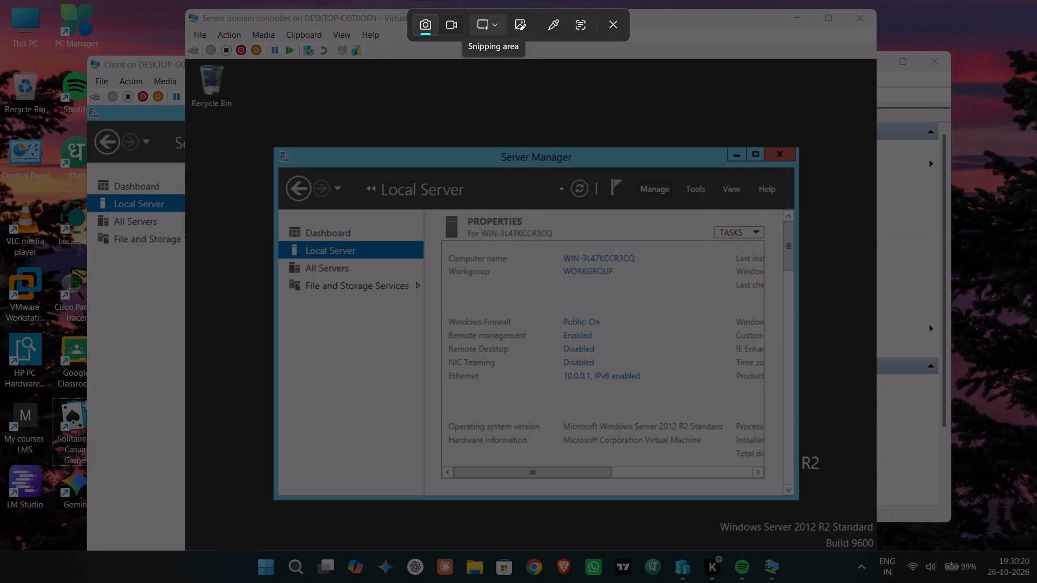
click(450, 21)
click(495, 21)
click(361, 30)
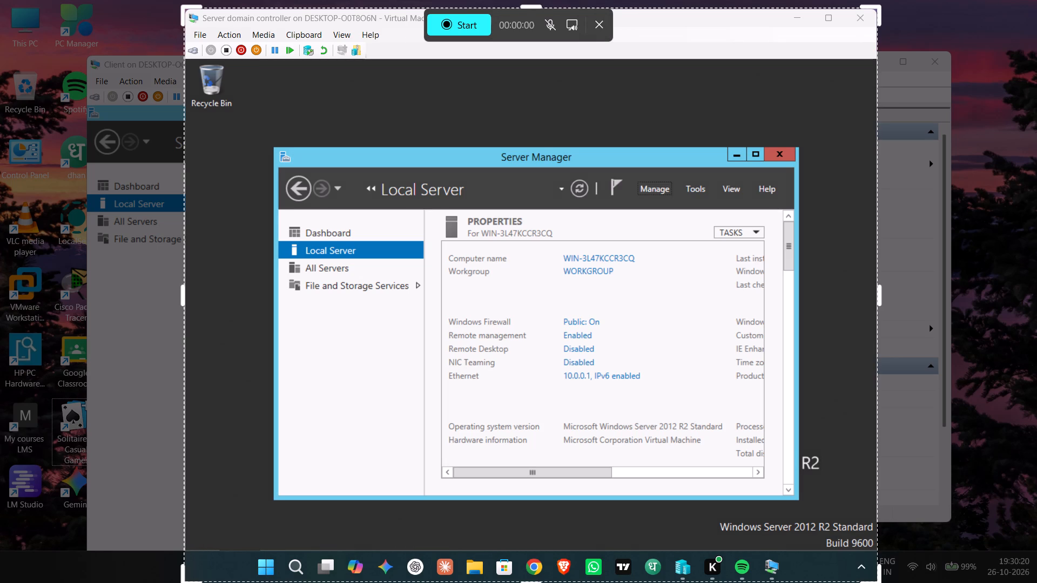
Extend the recording area from the domain controller's window to the entire desktop and start the screen recording.
drag(184, 575, 0, 573)
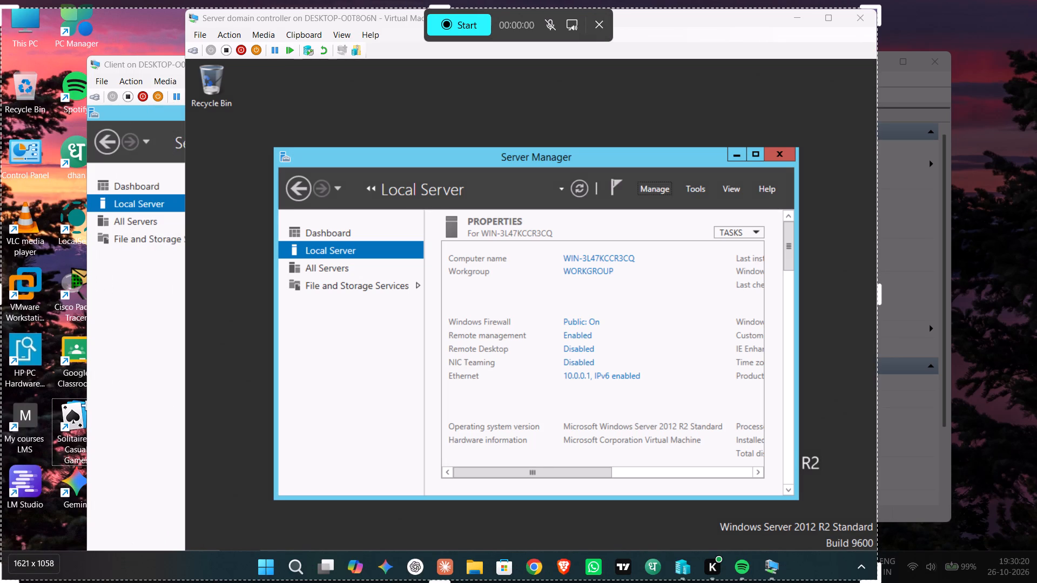
drag(0, 573, 179, 582)
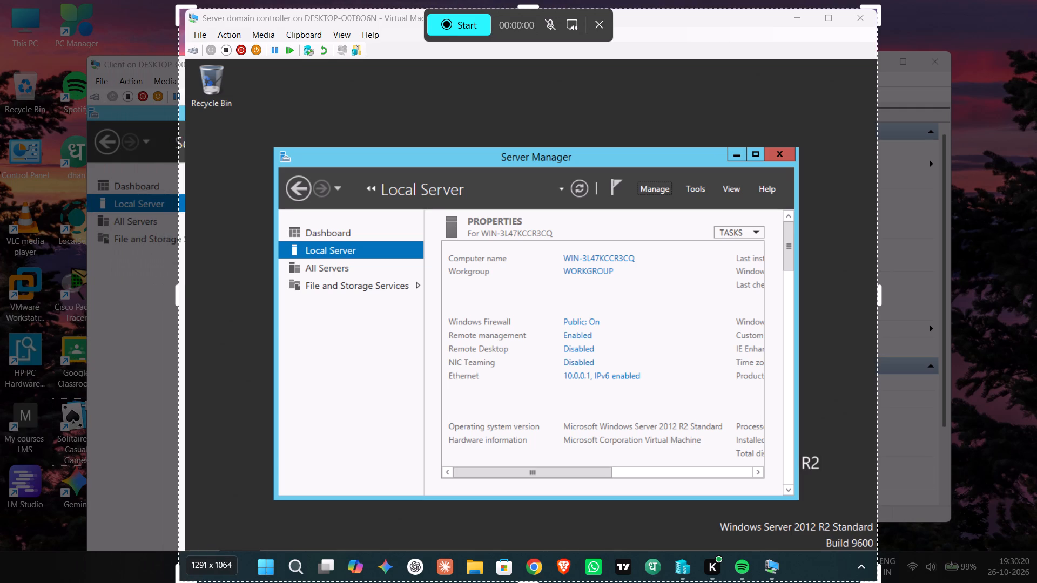
drag(179, 582, 184, 582)
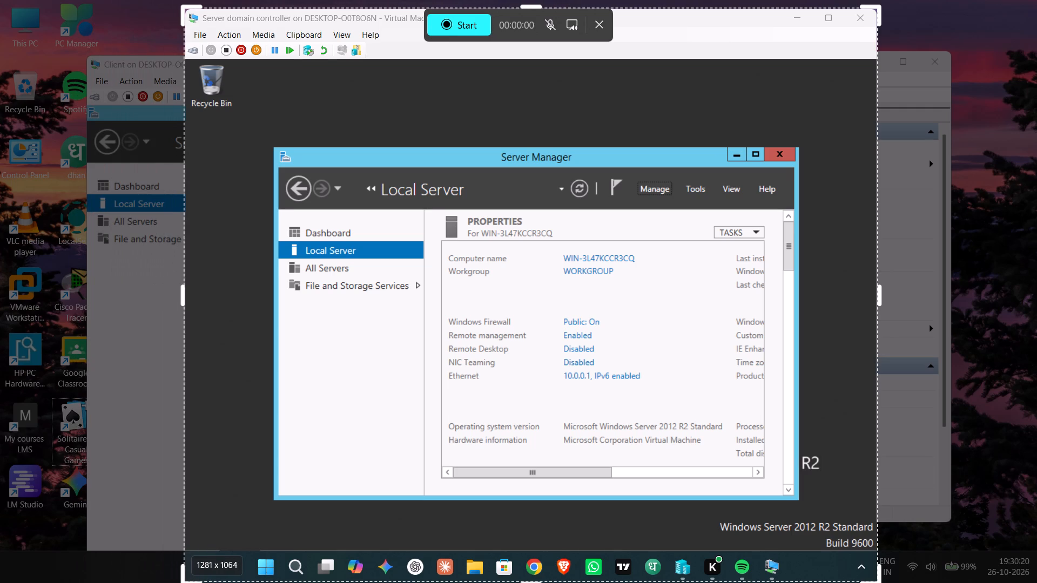
drag(184, 582, 0, 582)
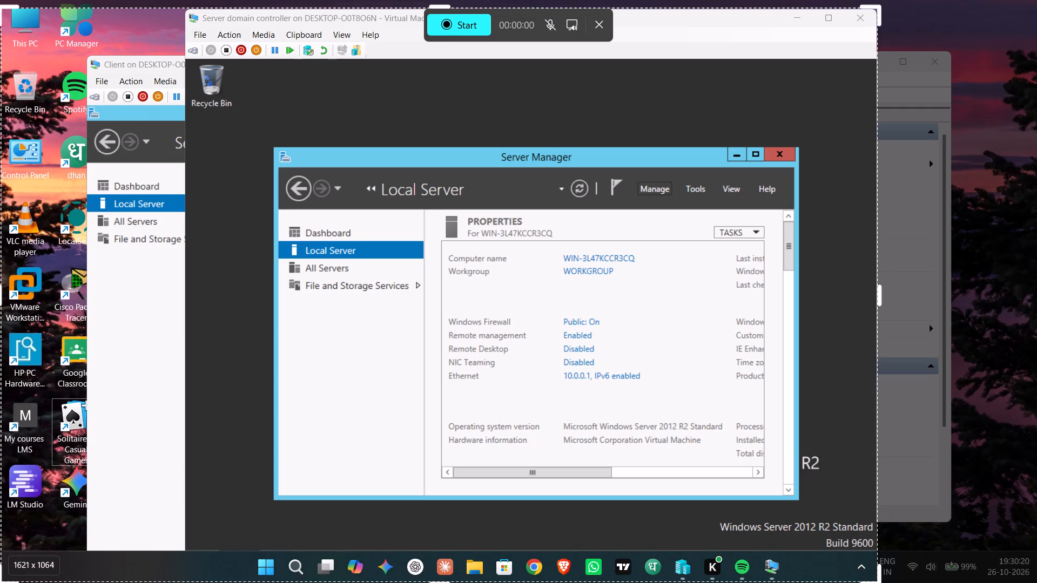
drag(0, 14, 0, 0)
drag(879, 7, 1036, 0)
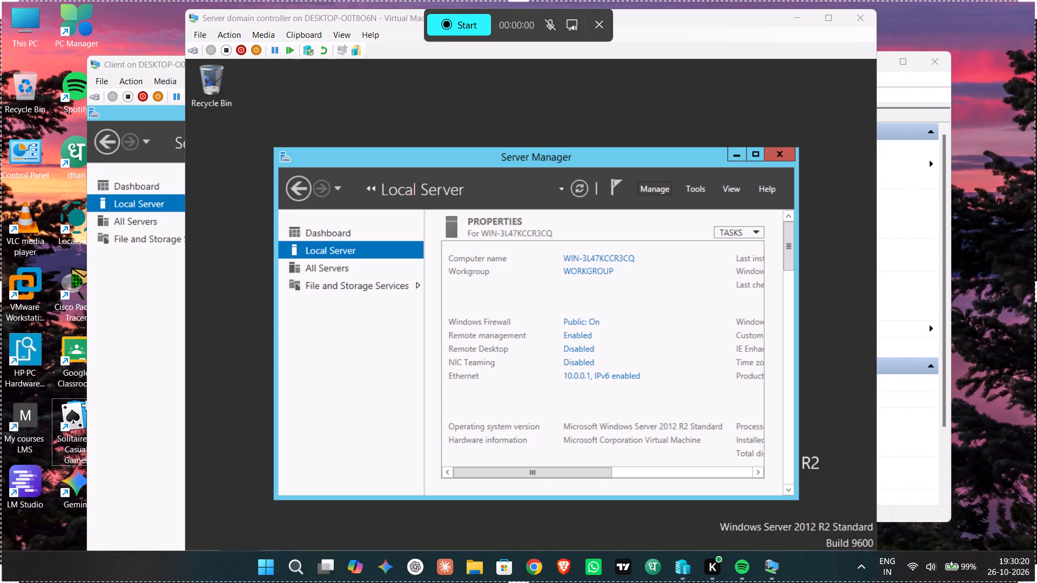
click(1034, 582)
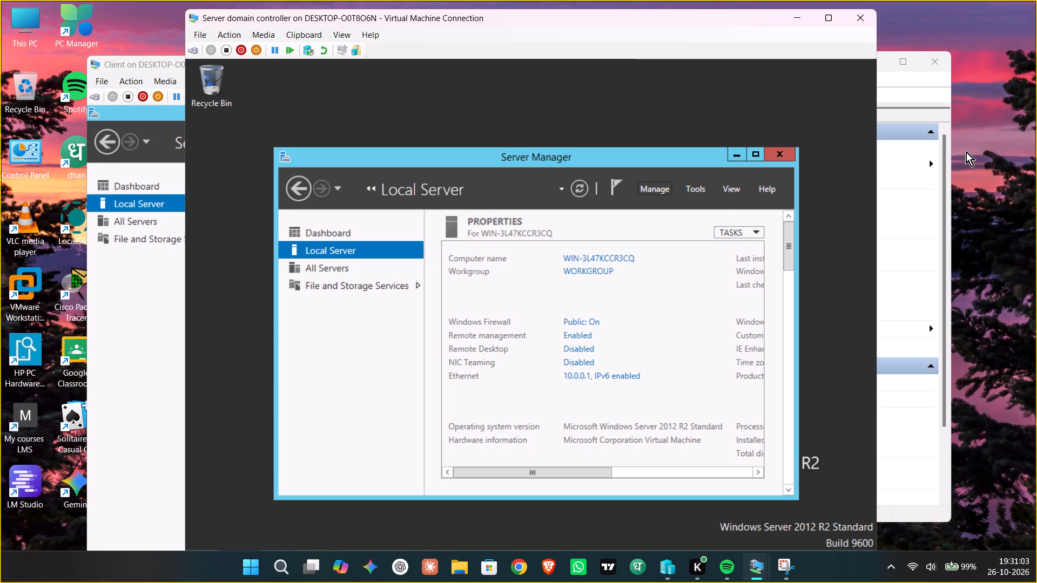
Record the server management options being opened in the domain controller's Server Manager, and stop the recording.
click(663, 185)
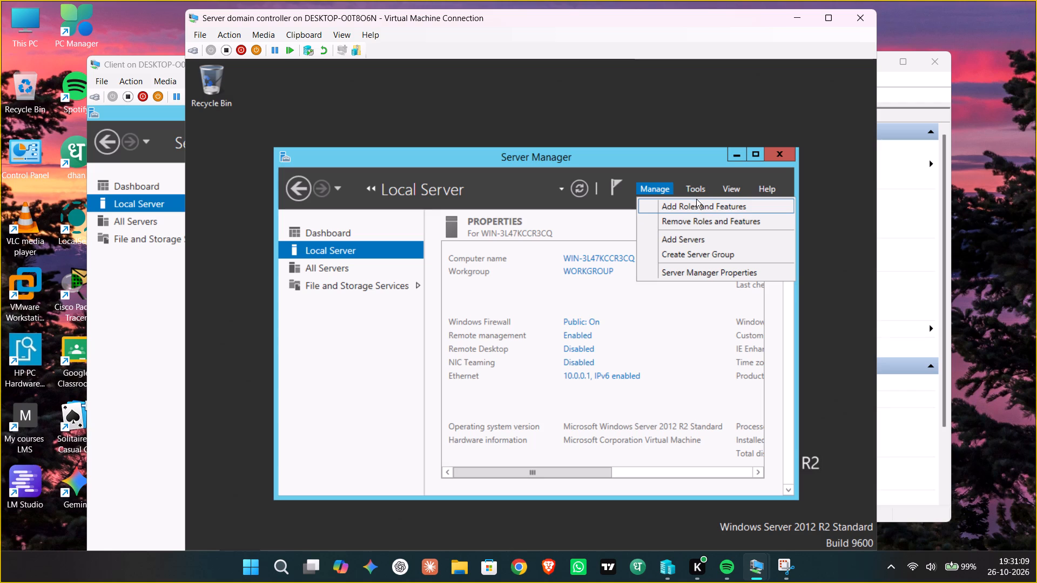
click(470, 31)
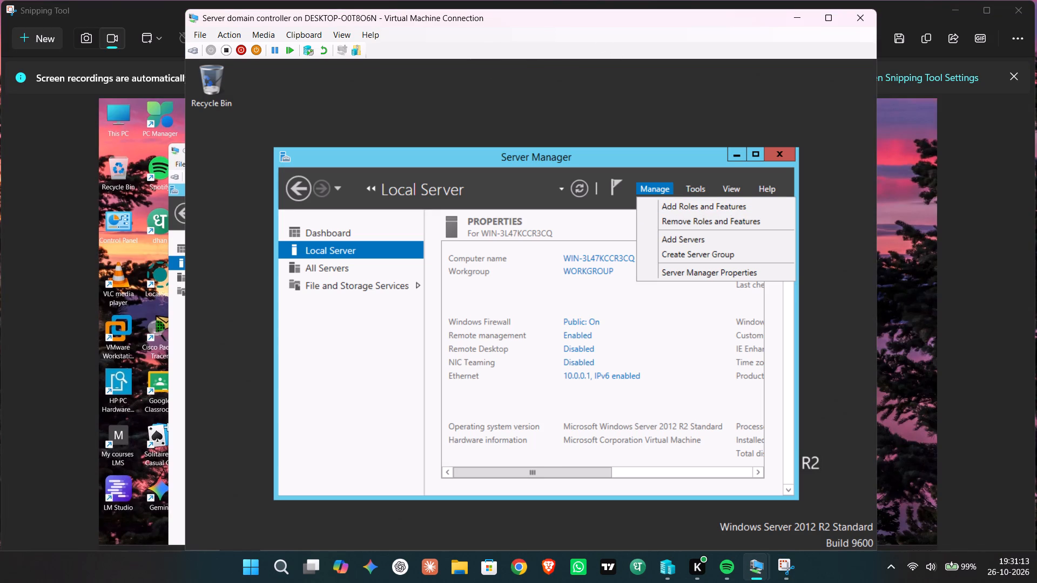
Pause the Spotify playback from the host's quick settings.
click(964, 573)
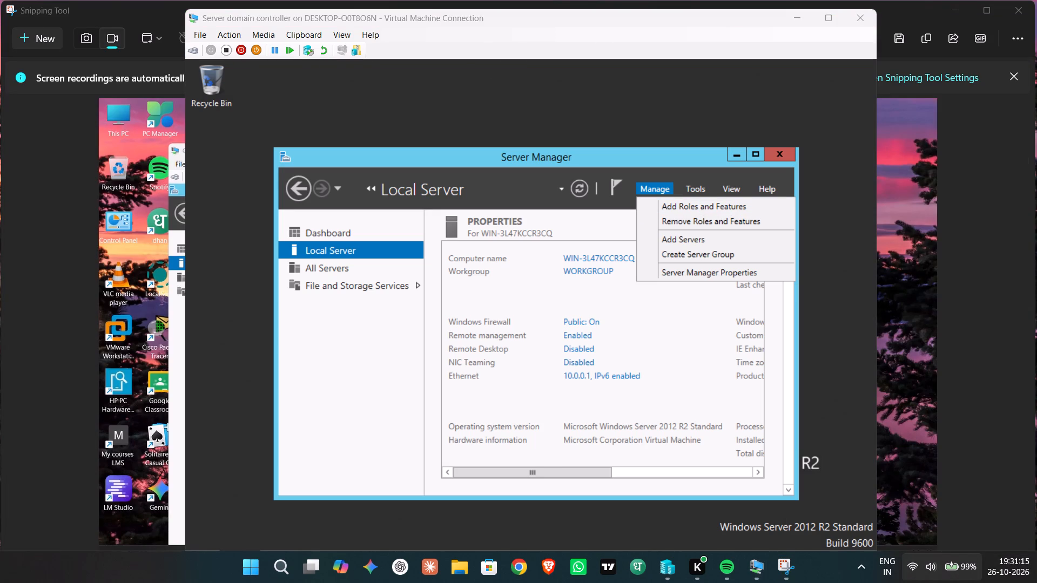
click(918, 578)
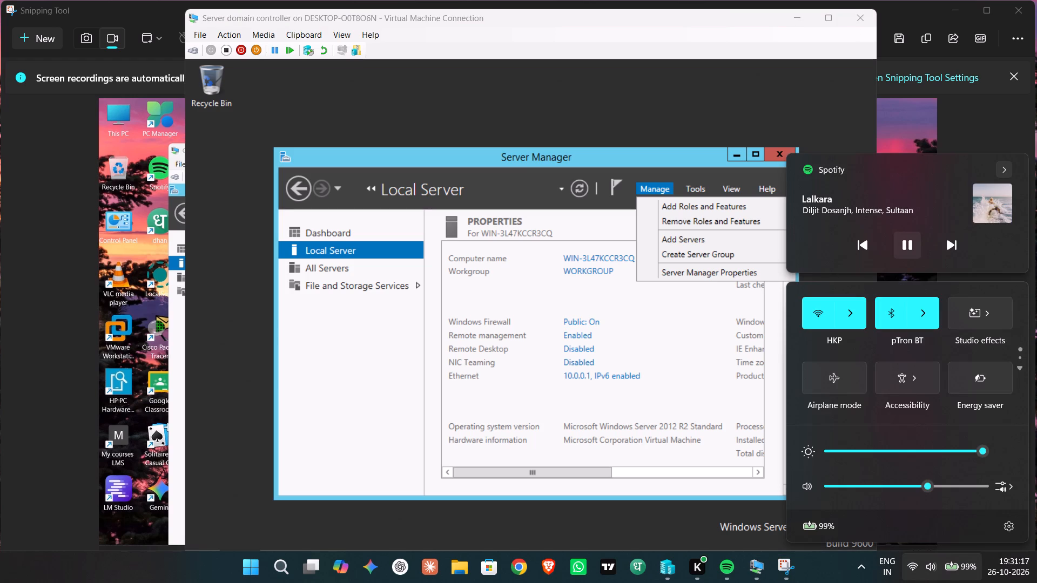
click(899, 236)
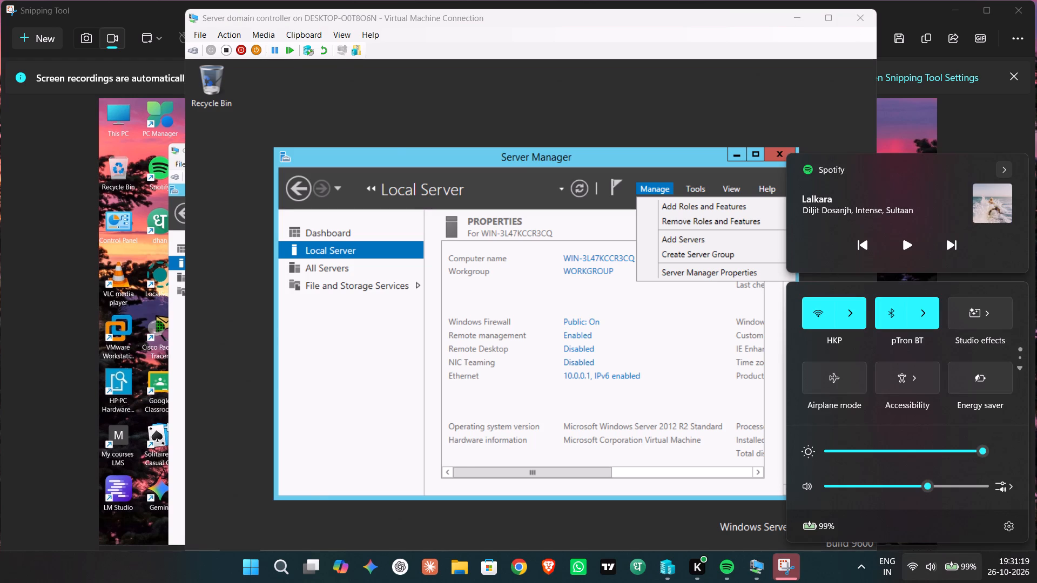
Bring the finished screen recording forward in the Snipping Tool, look at it and close it.
click(141, 172)
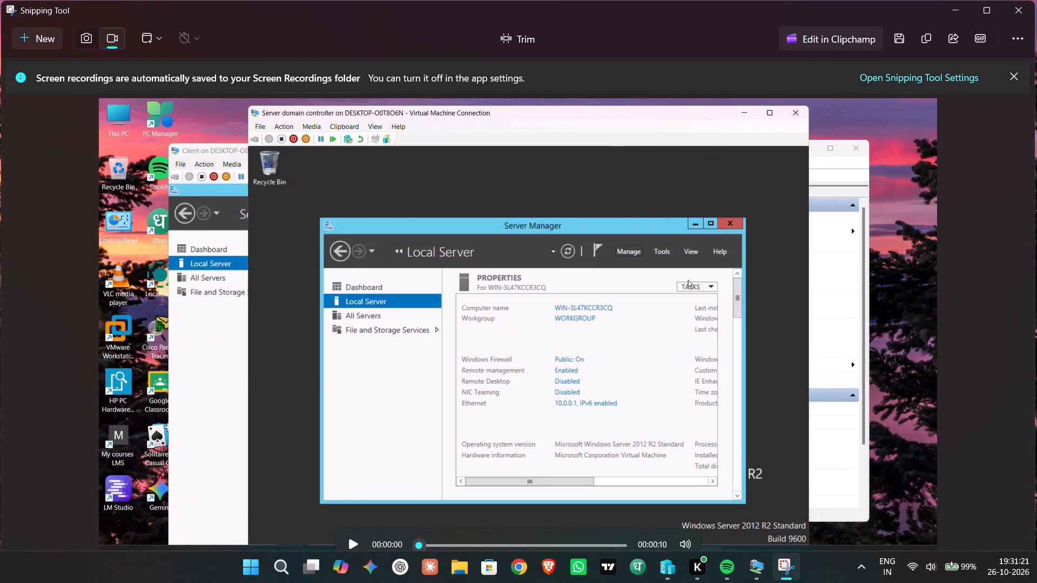
scroll(250, 191, down, 3)
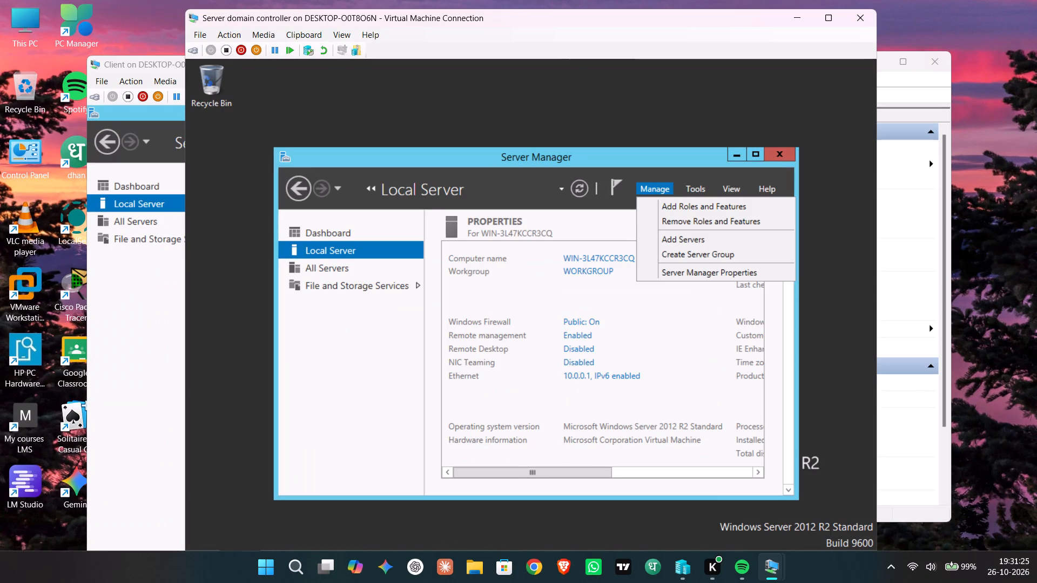
Play back the 2026-10-26 recording from the Screen Recordings folder in Videos and close the media player.
click(472, 568)
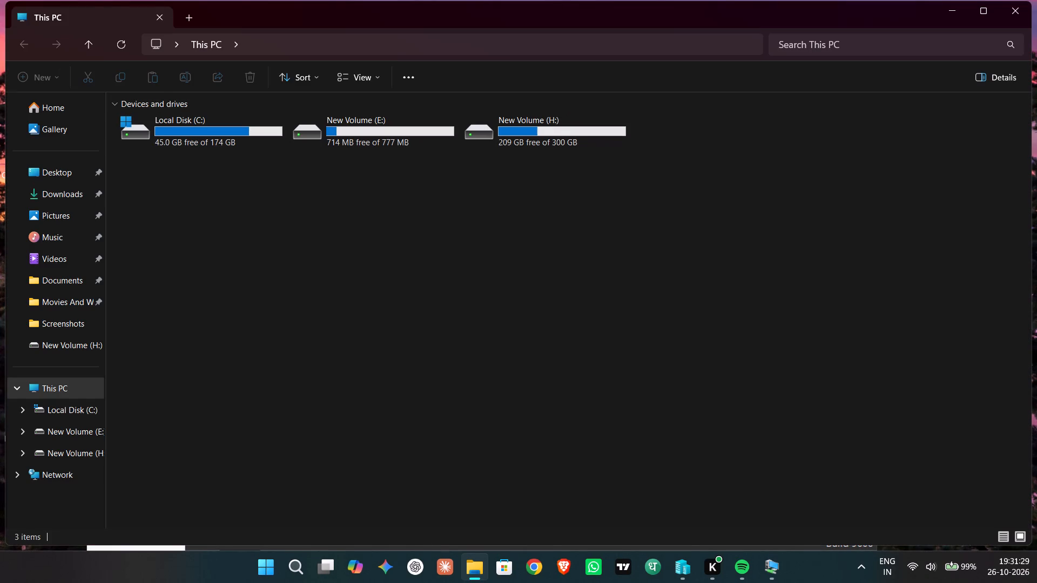
double_click(538, 137)
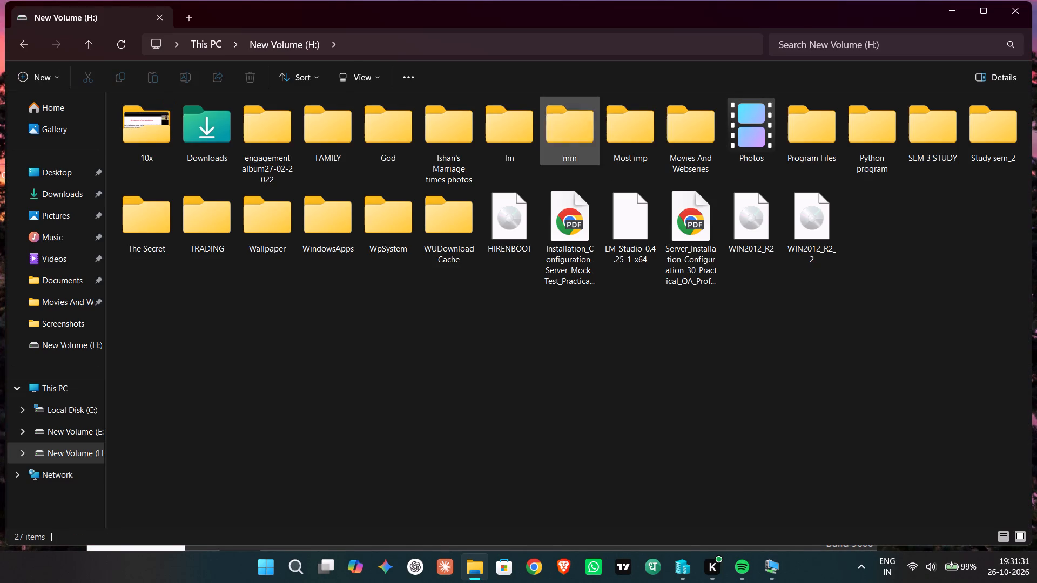
click(49, 254)
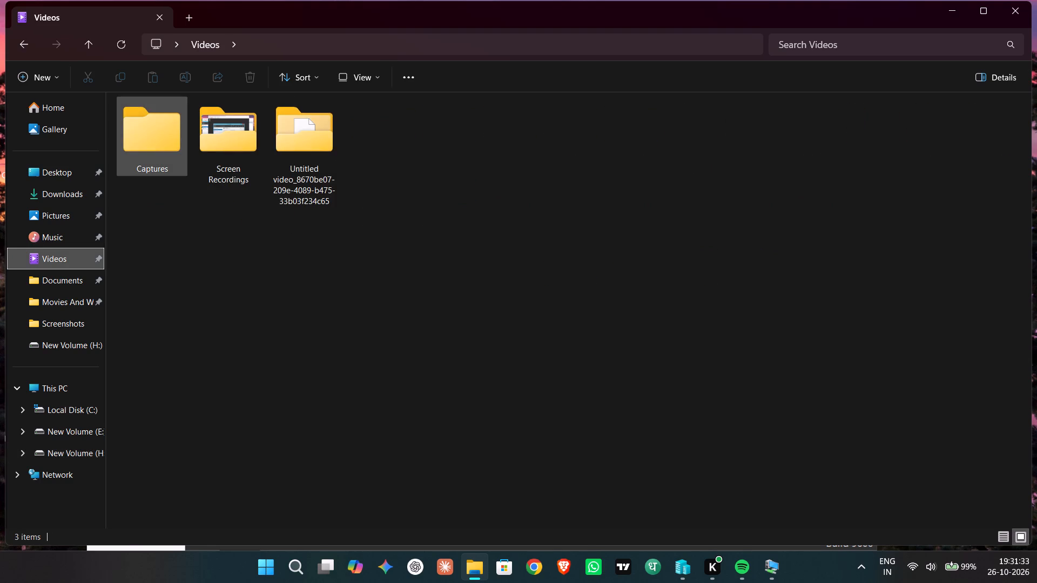
double_click(246, 140)
double_click(225, 140)
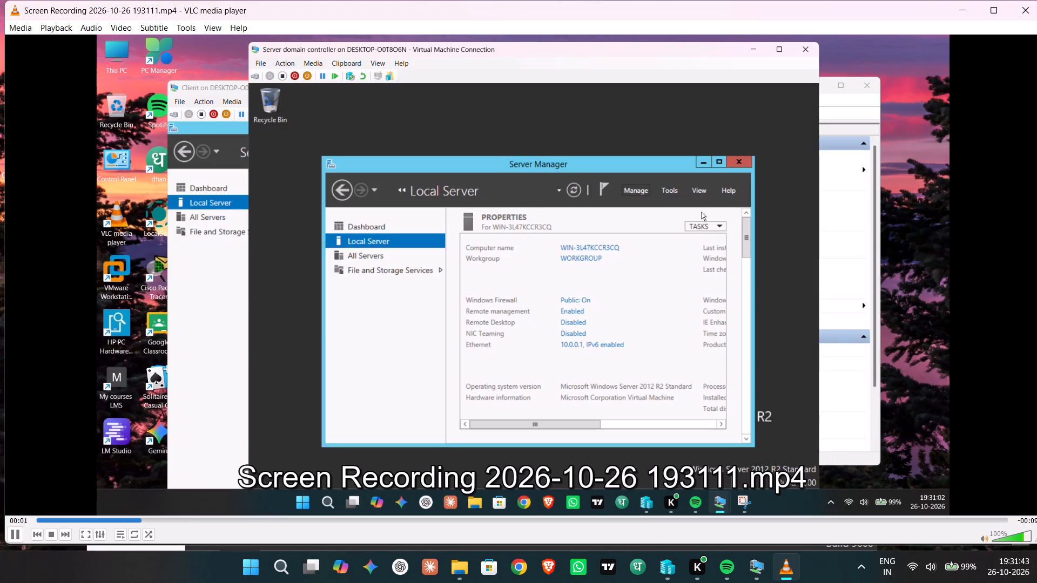
click(952, 582)
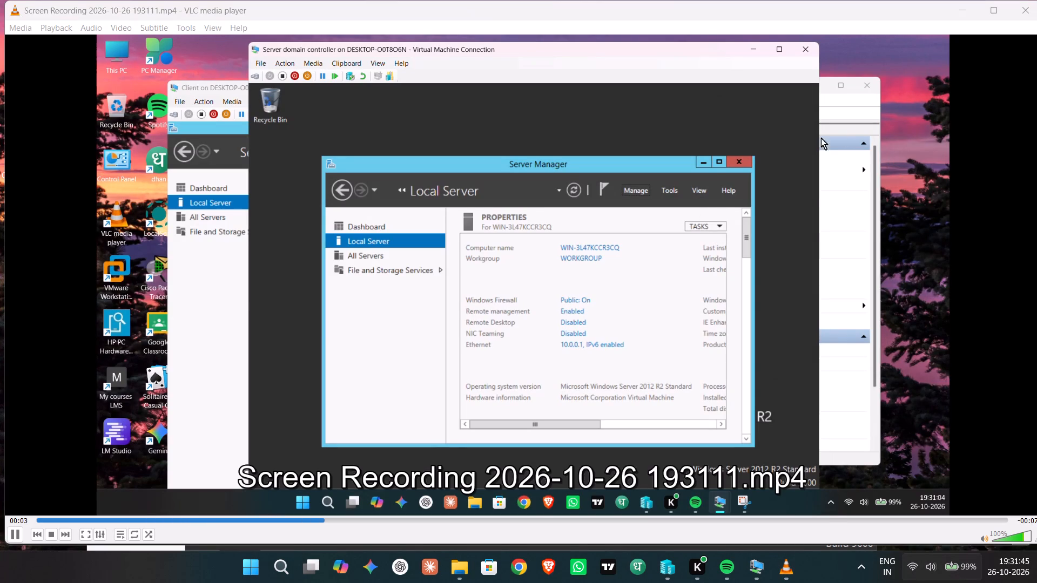
click(614, 404)
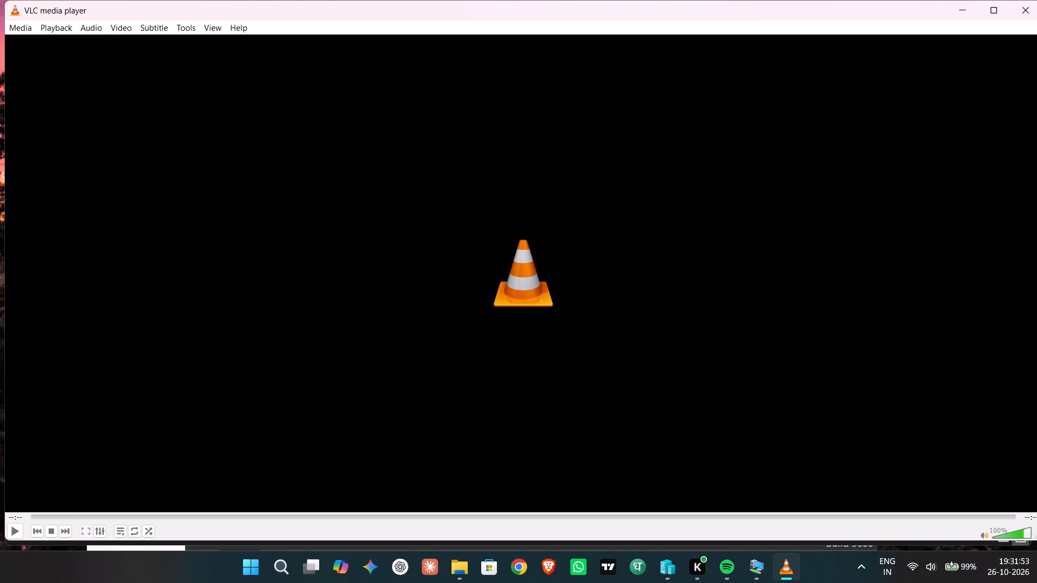
click(1030, 6)
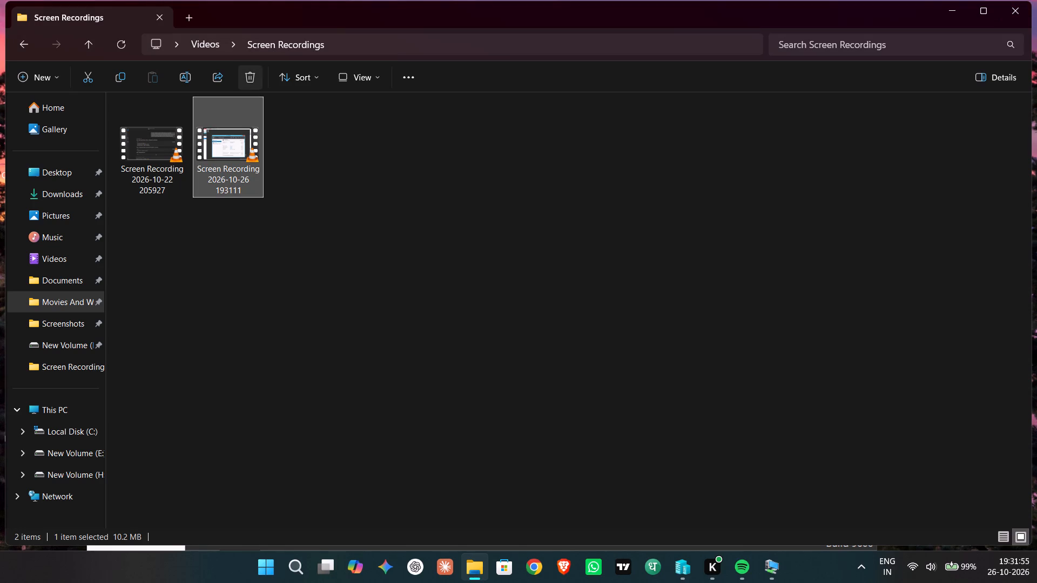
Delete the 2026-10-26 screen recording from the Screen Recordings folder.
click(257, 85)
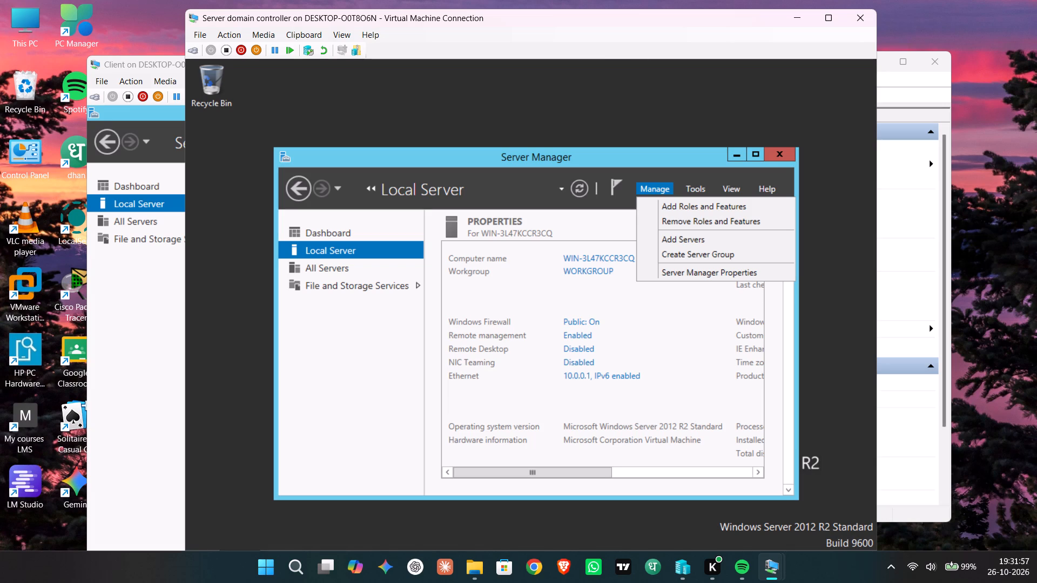
Toggle the Spotify music playback.
click(952, 582)
click(918, 241)
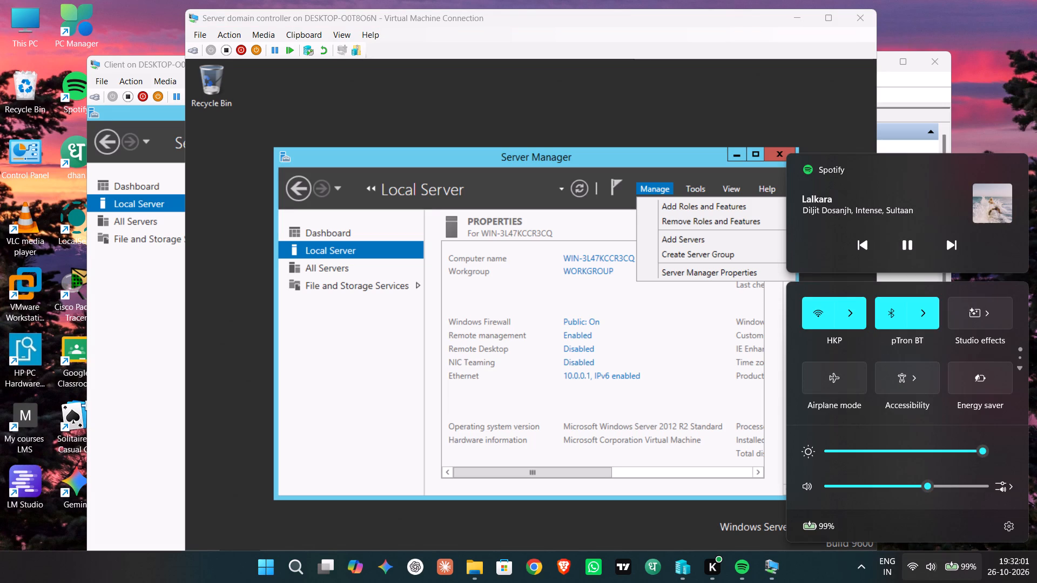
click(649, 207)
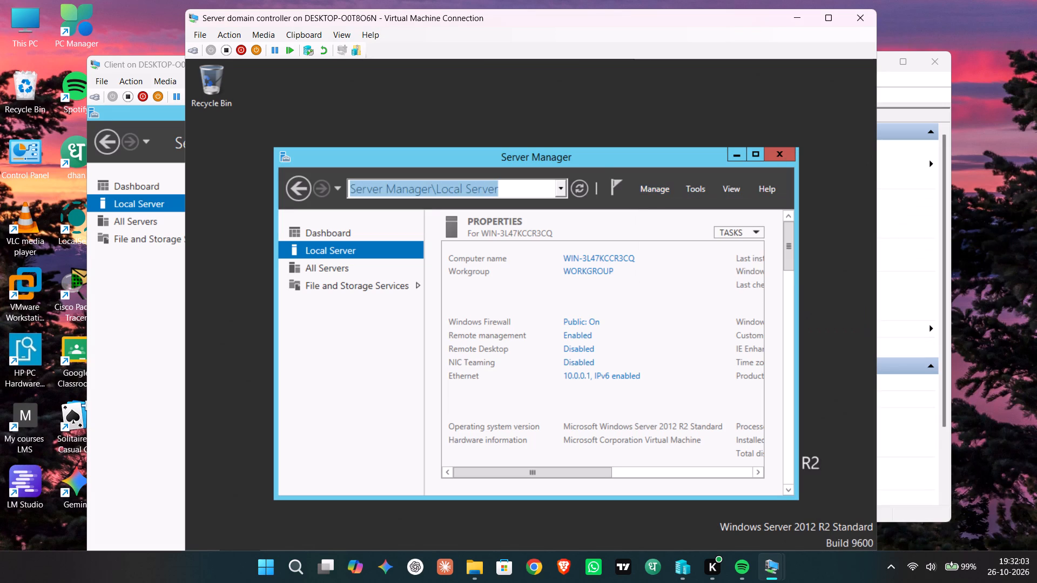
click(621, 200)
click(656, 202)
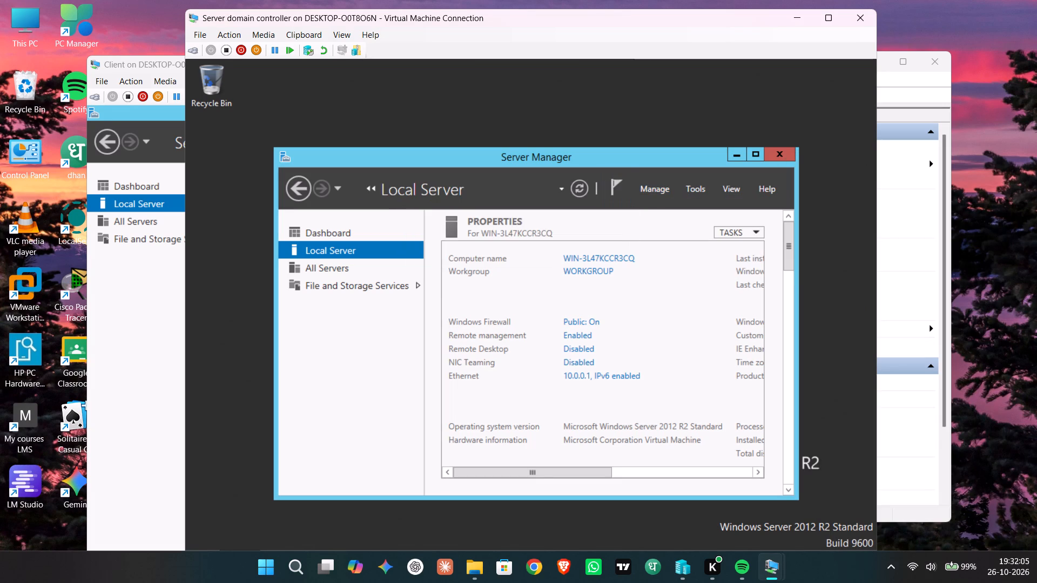
Start a Snipping Tool screen recording covering the whole desktop, toggling its system audio option.
click(992, 323)
key(shift+super+s)
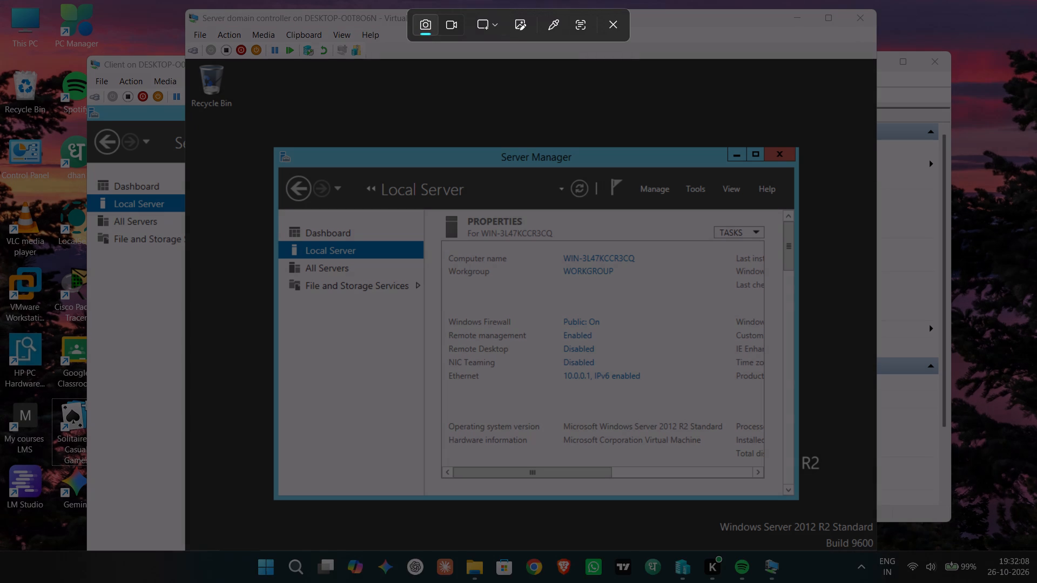
click(493, 14)
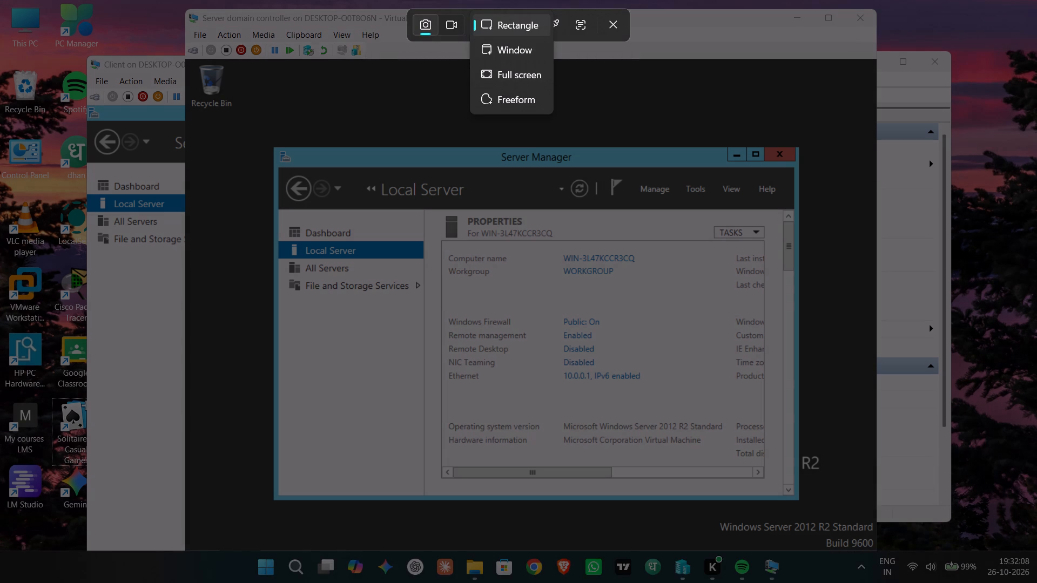
click(451, 21)
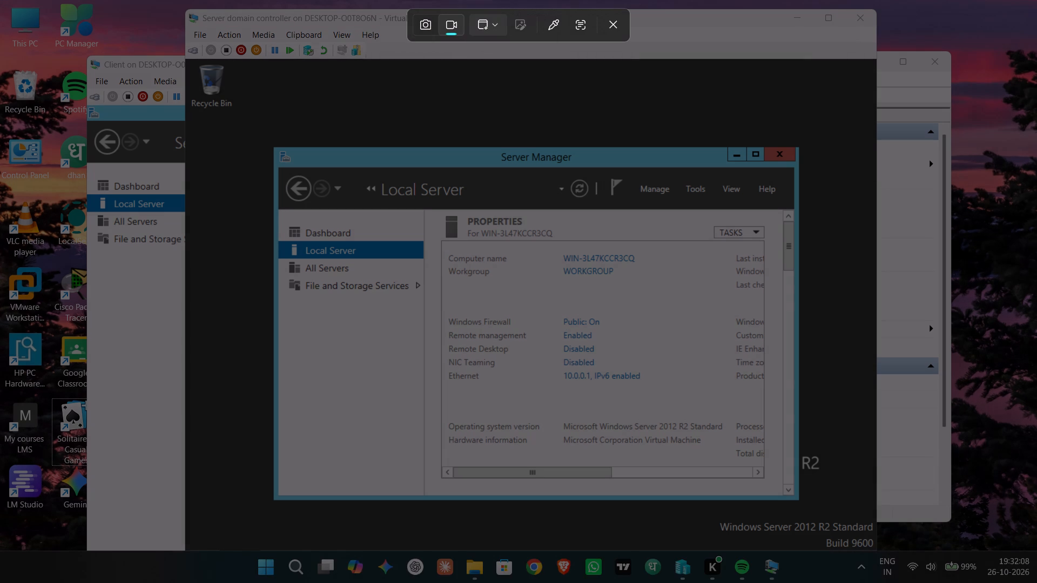
click(500, 25)
click(499, 25)
drag(0, 0, 75, 58)
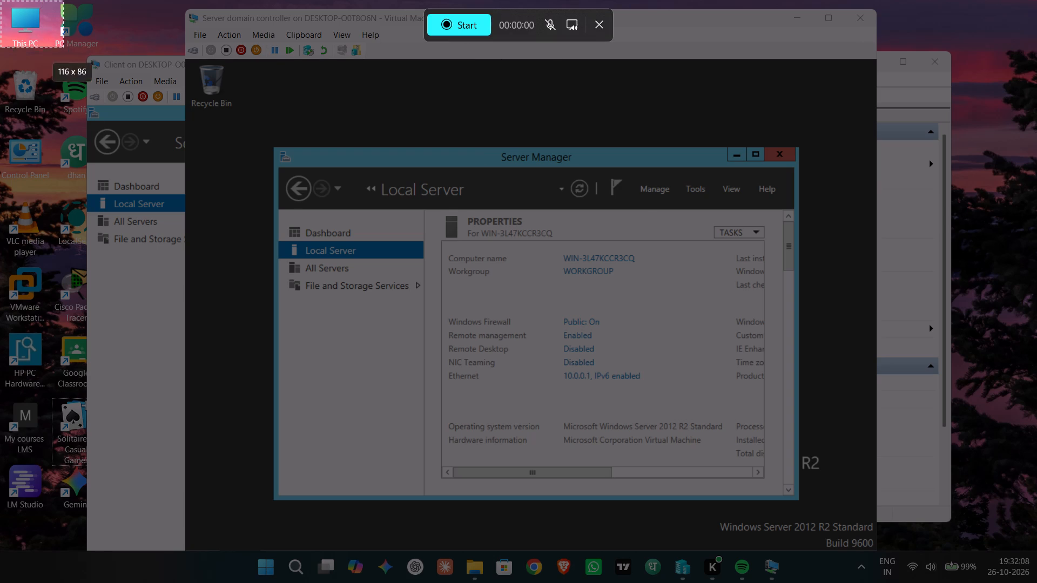
drag(75, 58, 1036, 571)
click(1036, 571)
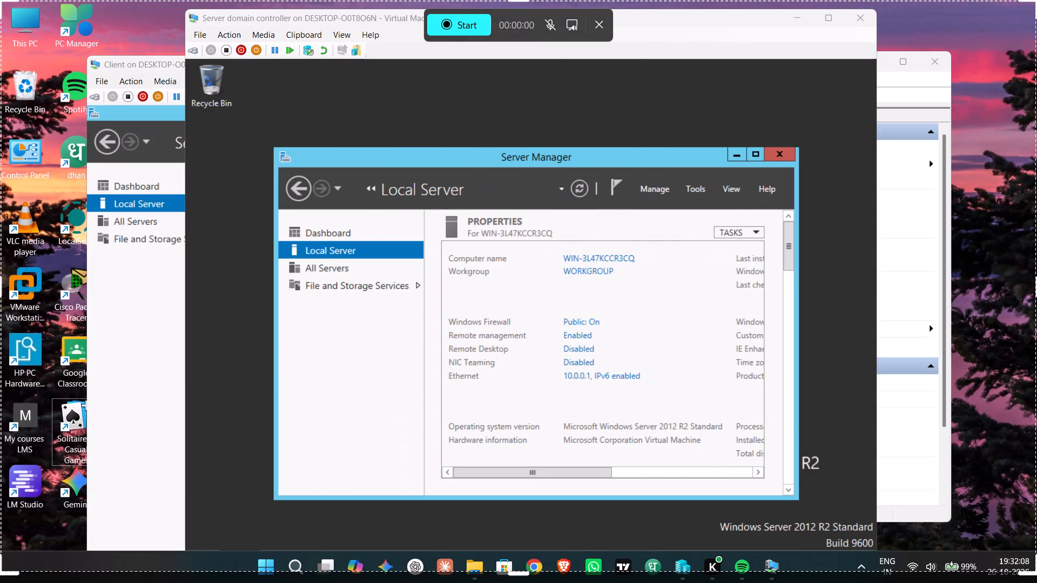
drag(1036, 571, 1036, 582)
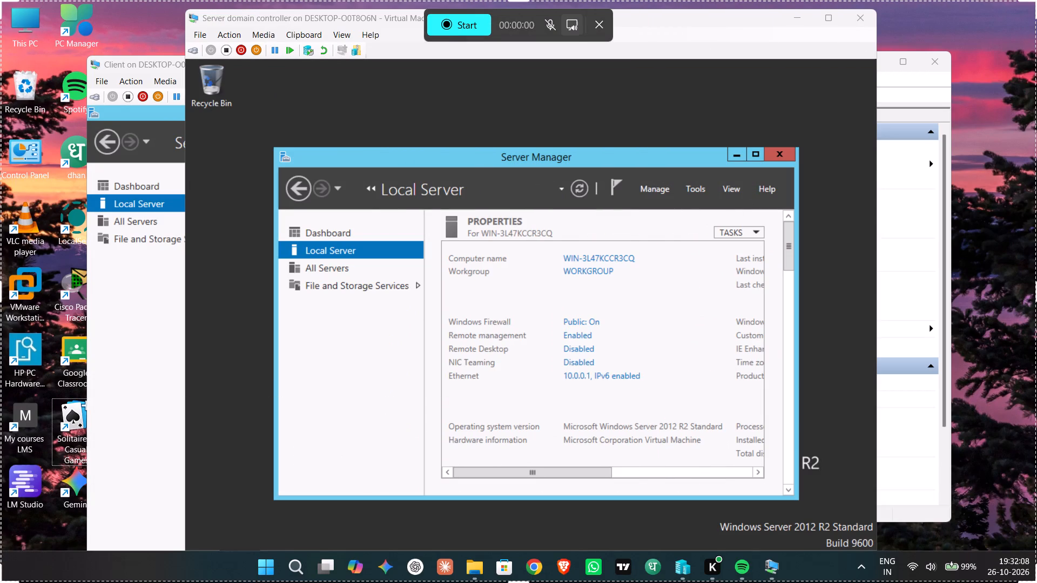
click(571, 21)
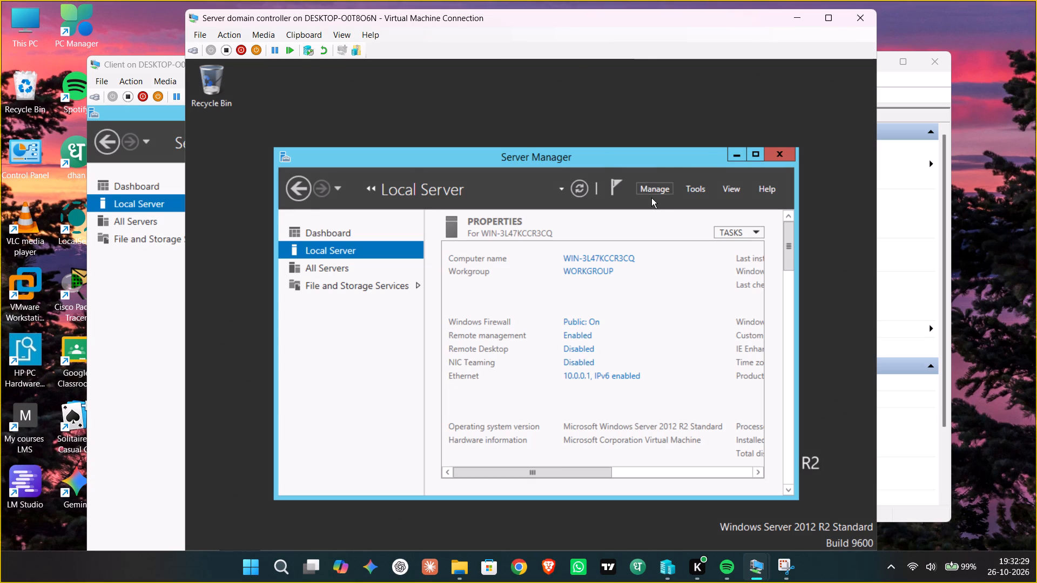
Set up a role-based installation on the server domain controller VM, selecting Active Directory Domain Services with its required features and management tools.
click(654, 188)
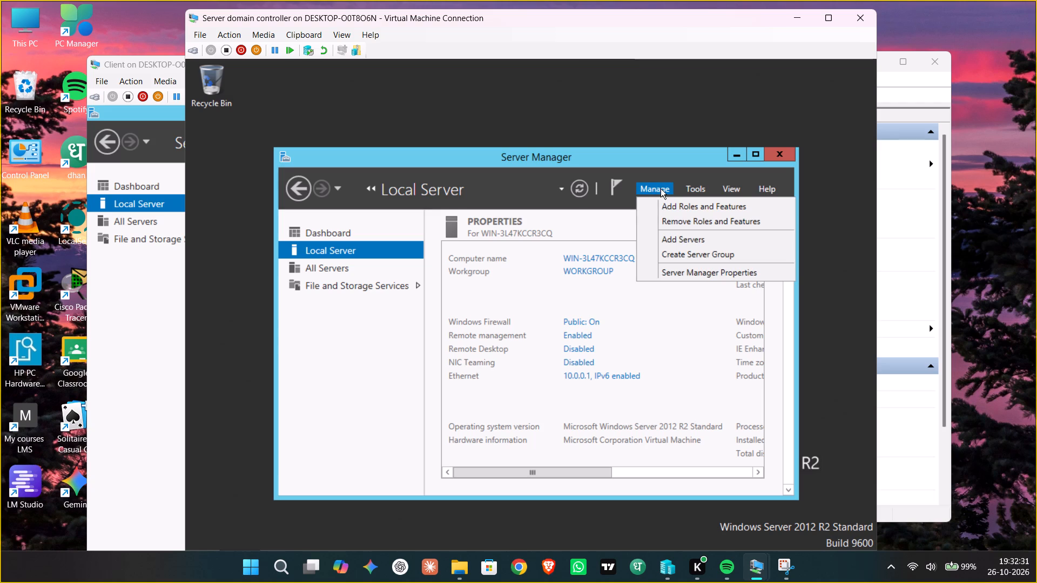
click(684, 209)
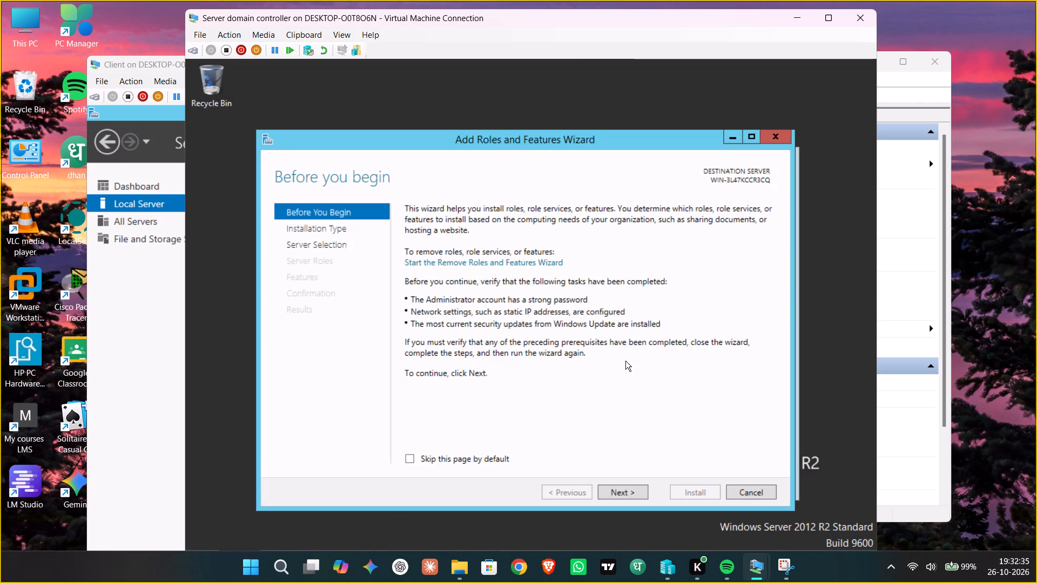
click(618, 484)
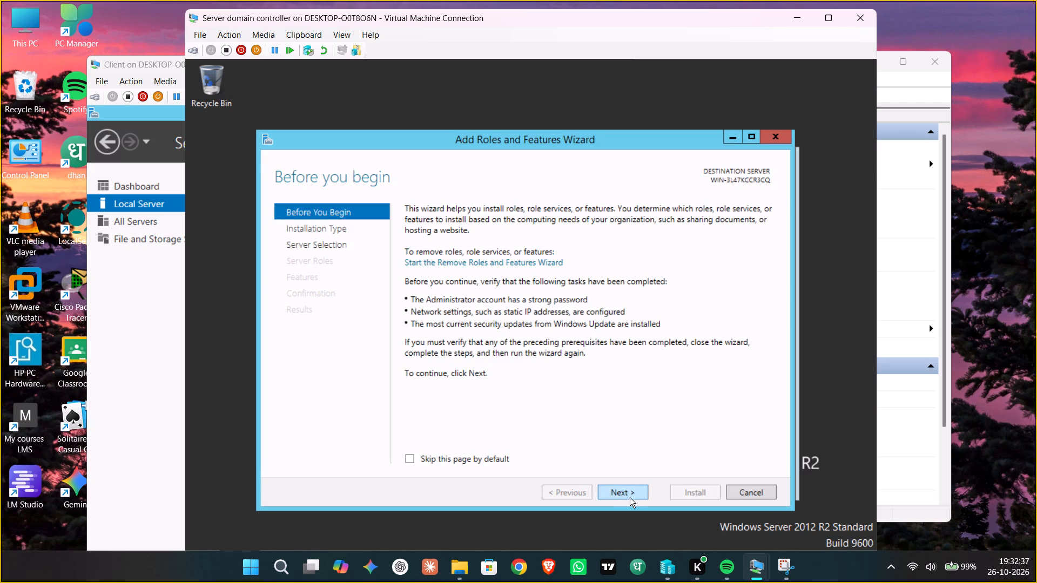
click(630, 493)
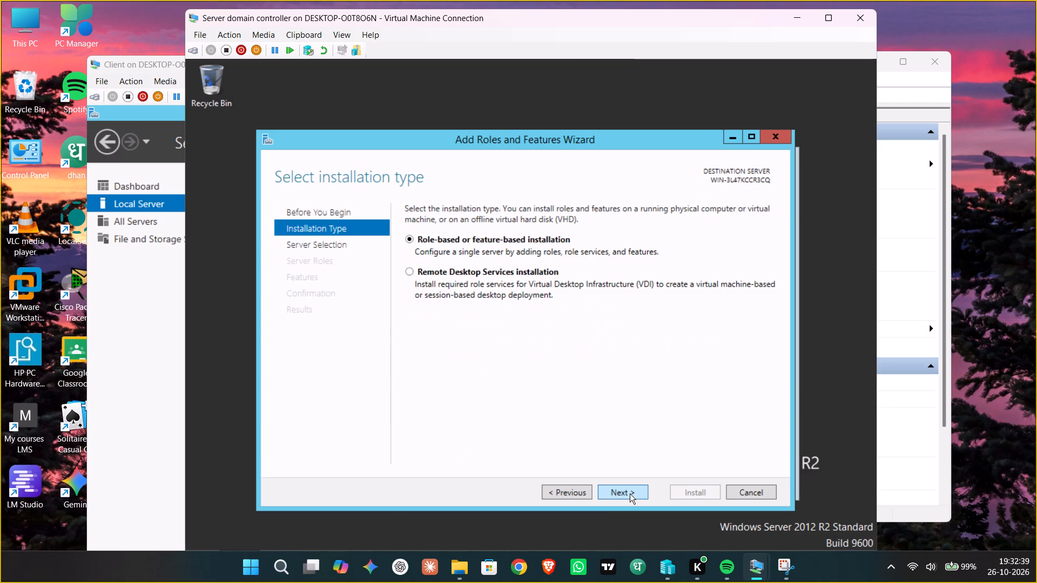
click(630, 493)
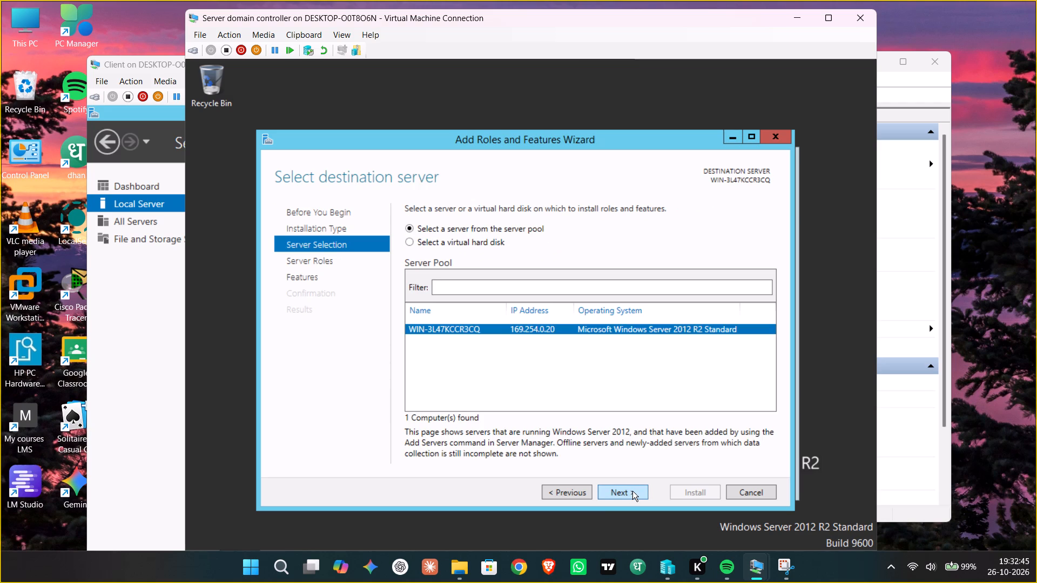
click(632, 491)
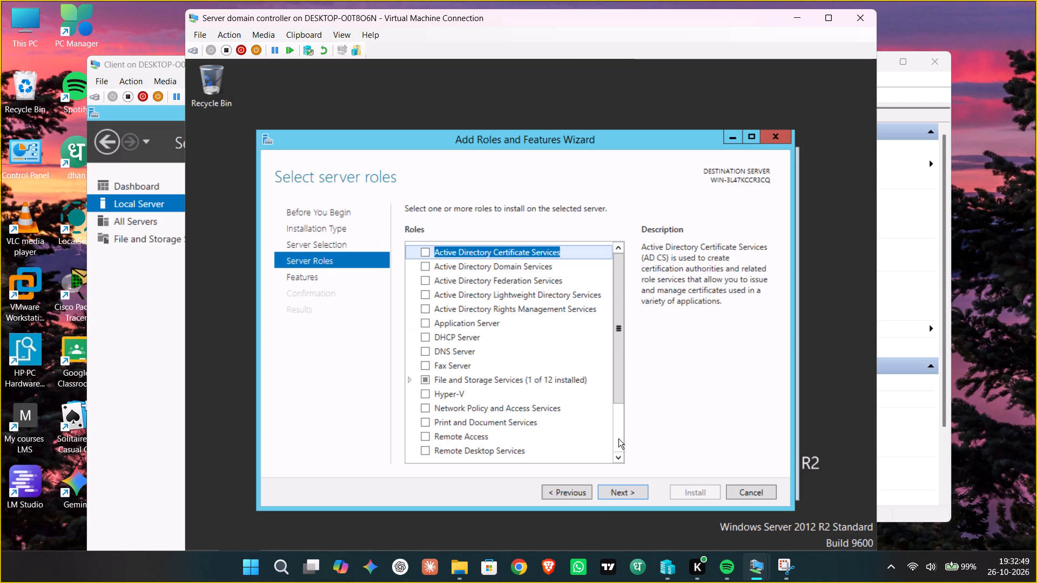
click(427, 263)
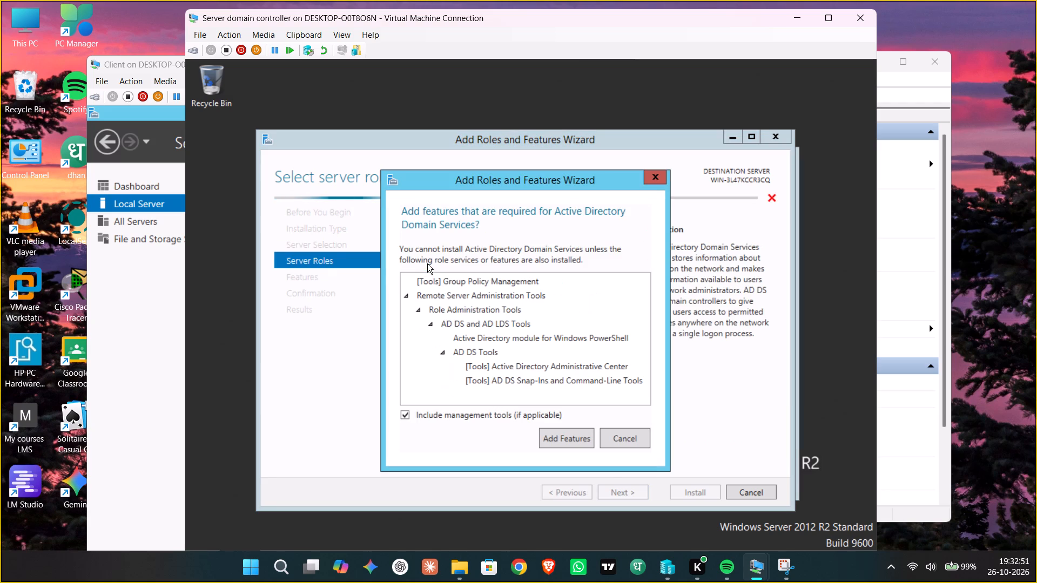
click(559, 438)
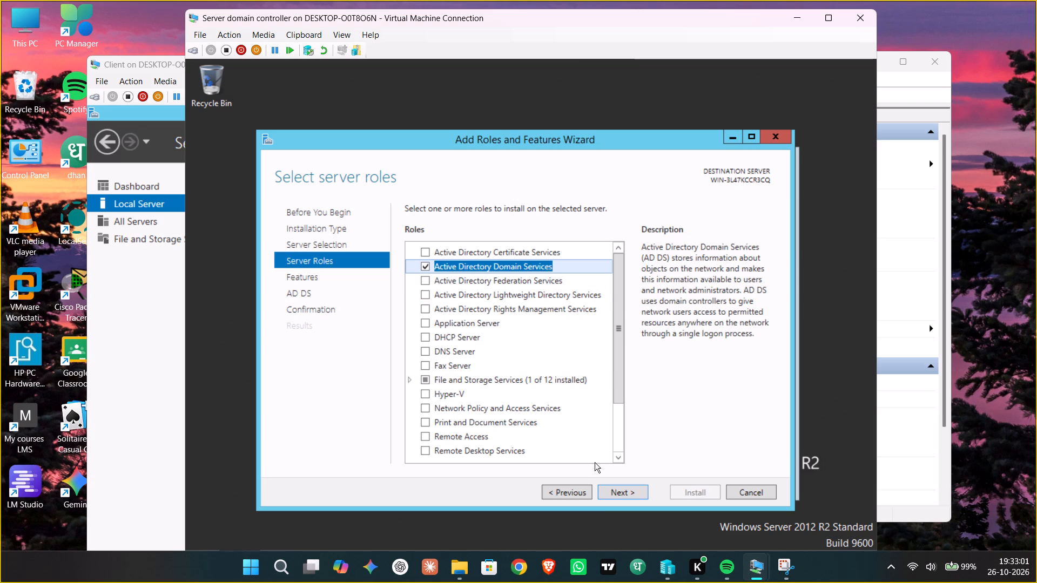
Install the Active Directory Domain Services role, keeping the default feature selection, and close the wizard once installation has finished.
click(632, 490)
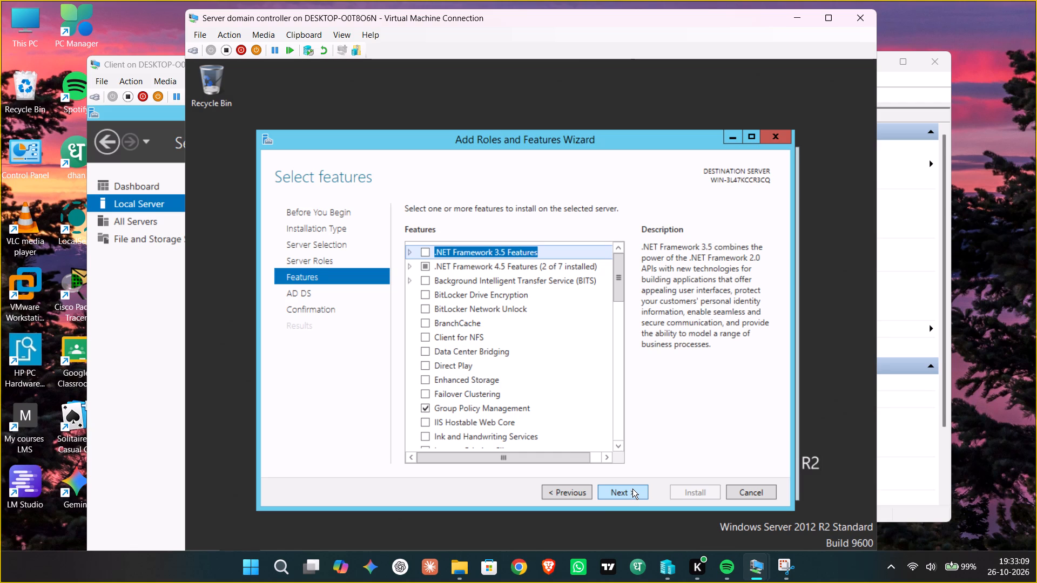
click(632, 489)
click(632, 489)
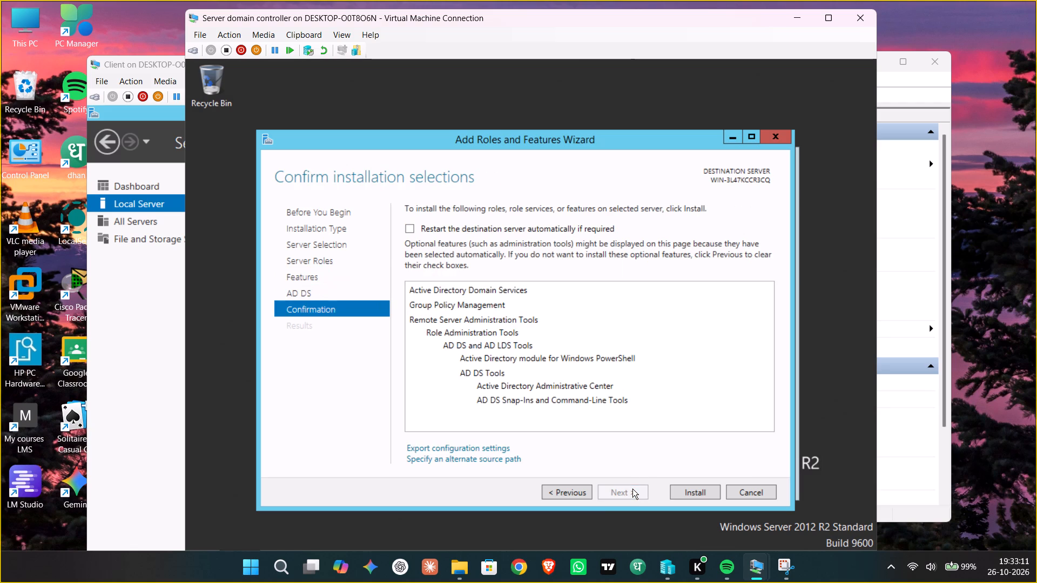
click(694, 490)
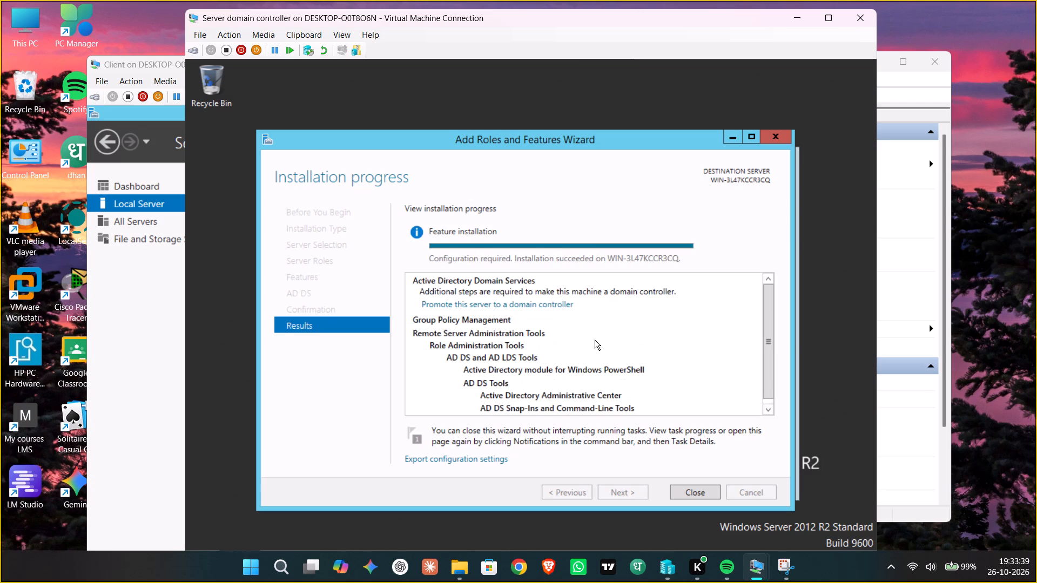
click(675, 493)
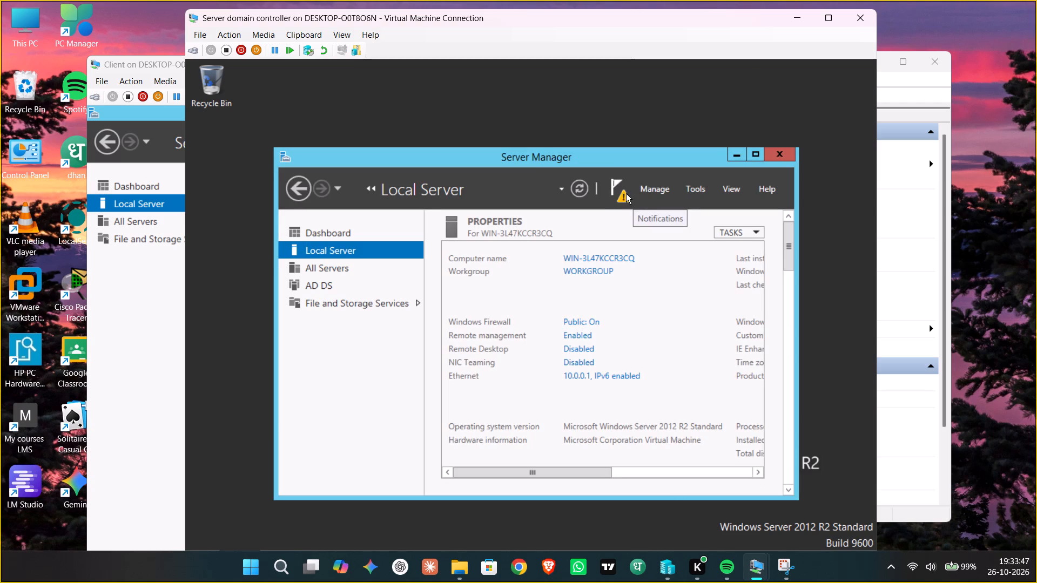
Start promoting this server to a domain controller from the post-deployment configuration notification.
click(625, 193)
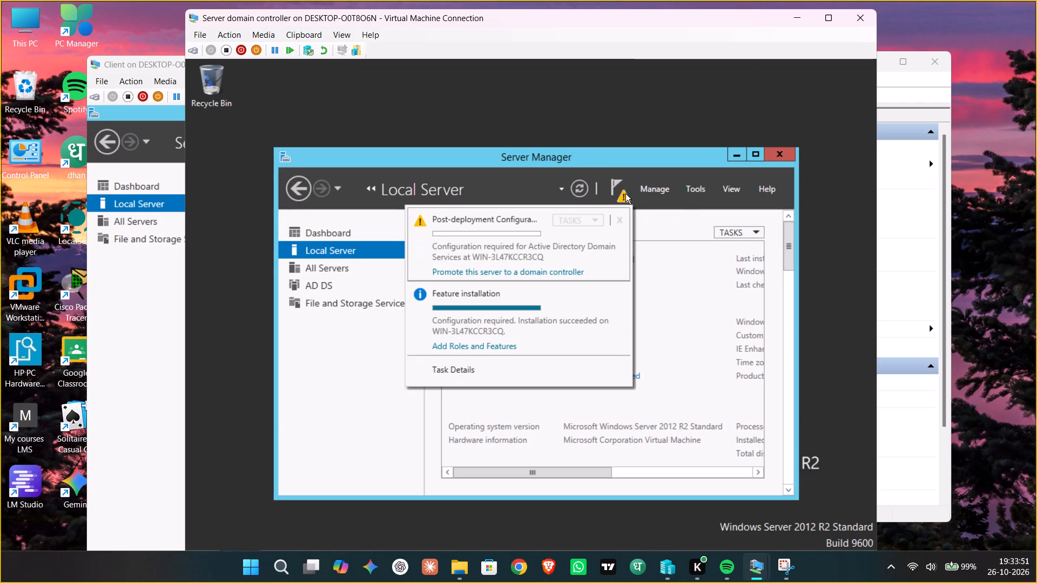
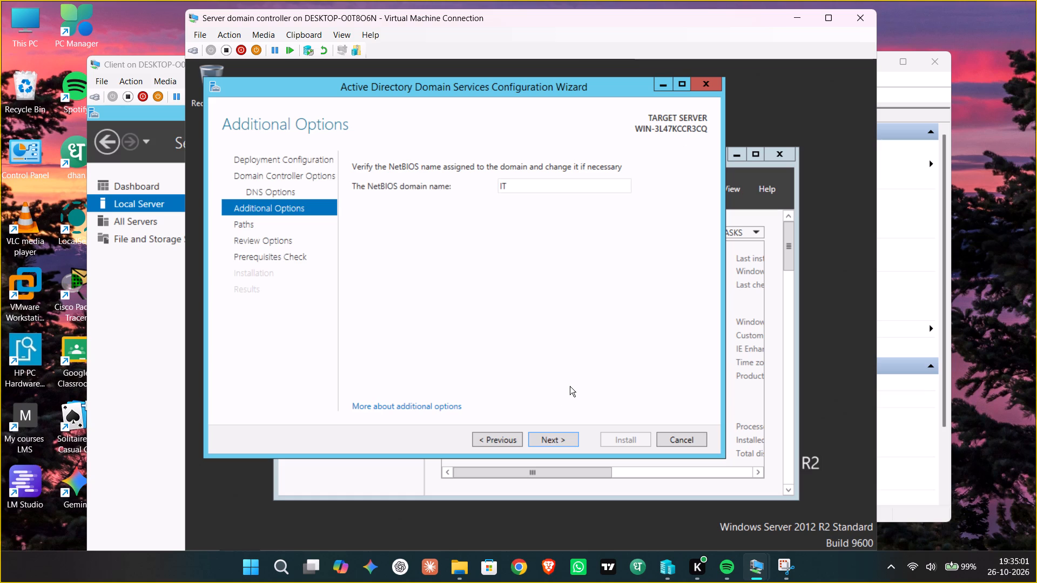
Accept the NetBIOS name IT and the default AD DS folder paths, run the prerequisites check, and start the domain controller installation.
click(554, 438)
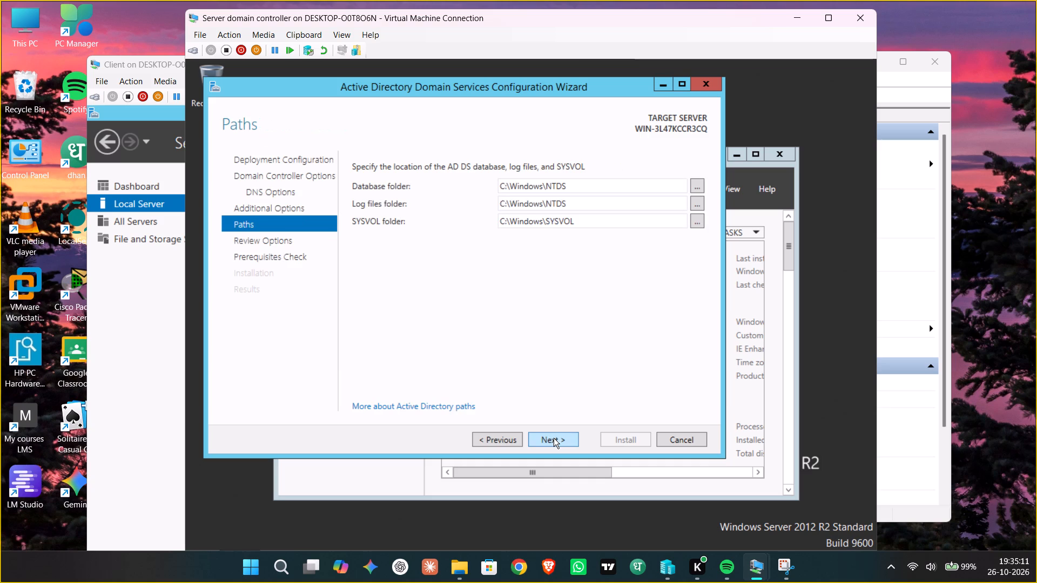
click(554, 438)
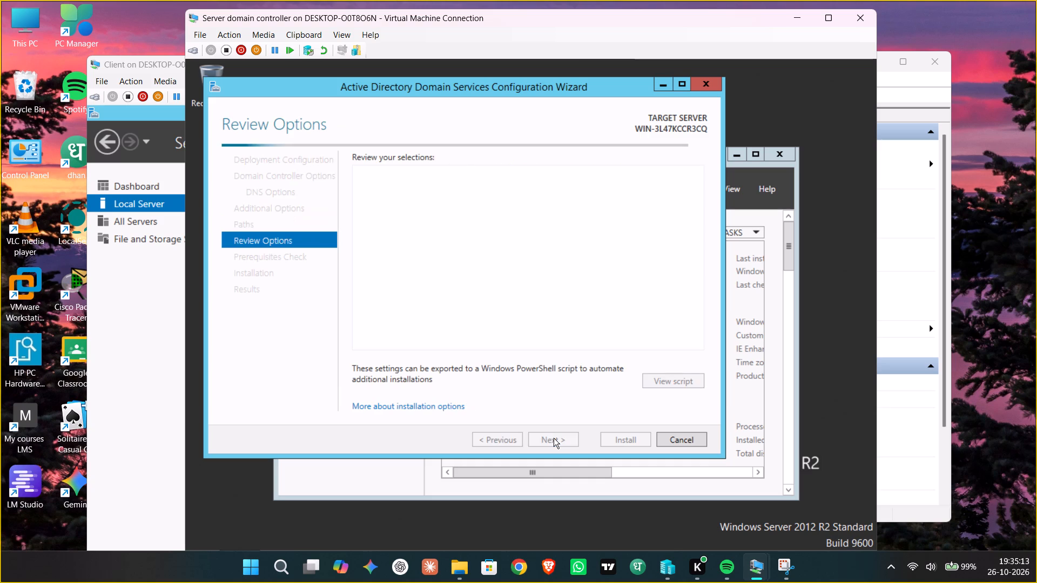
click(556, 436)
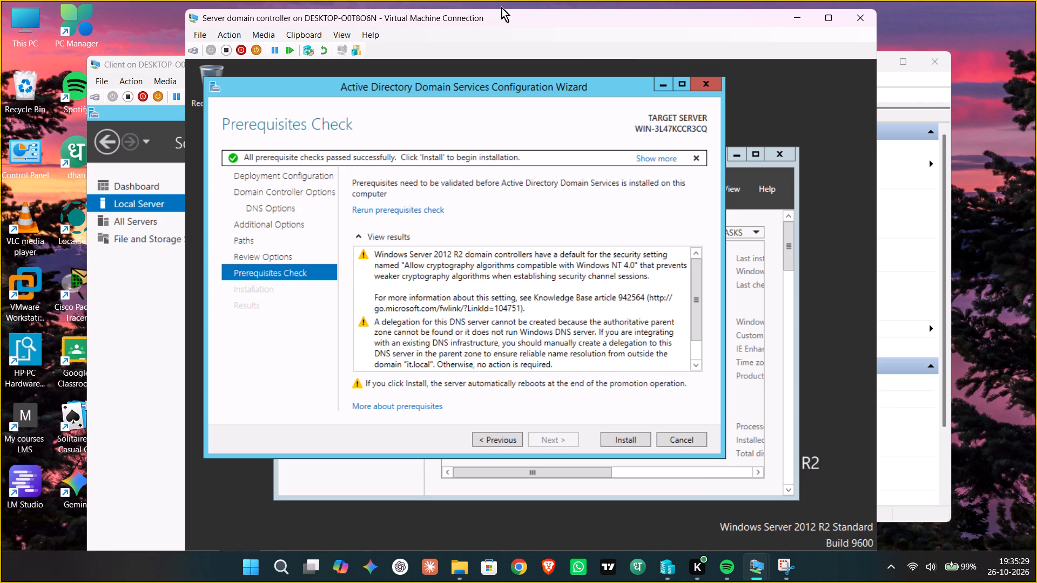
drag(501, 7, 535, 14)
drag(507, 14, 534, 21)
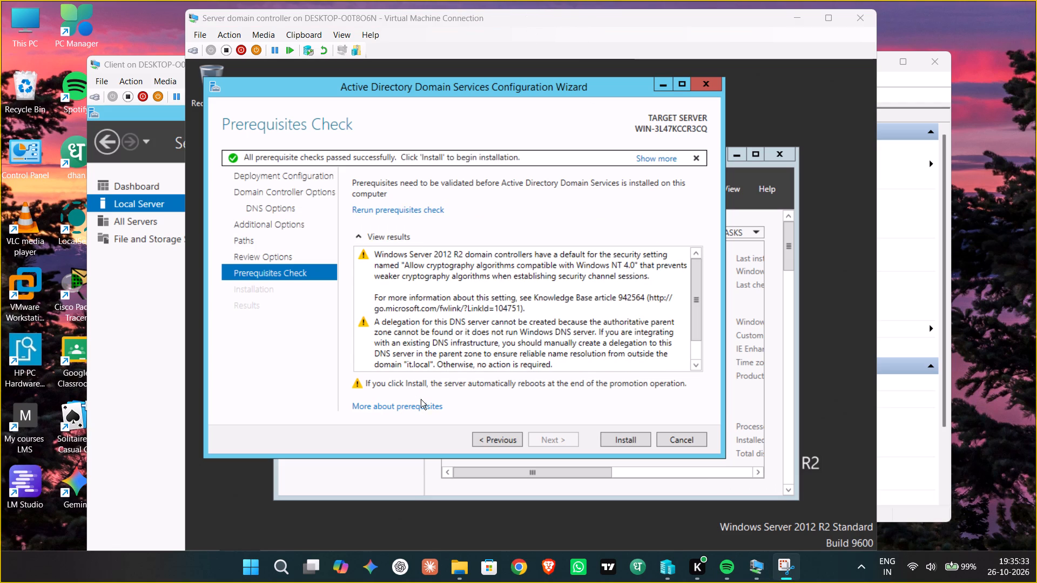
click(631, 444)
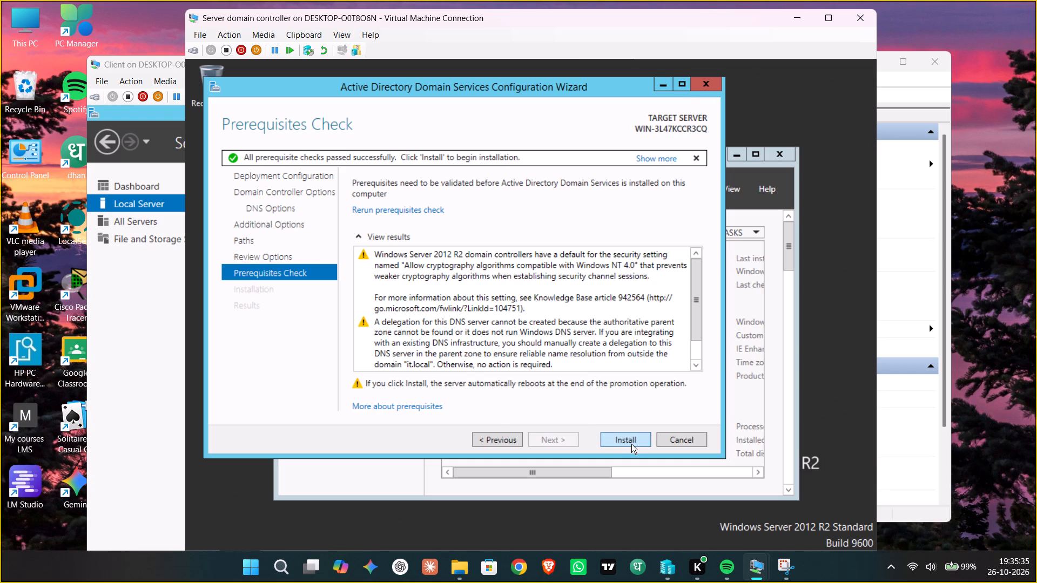
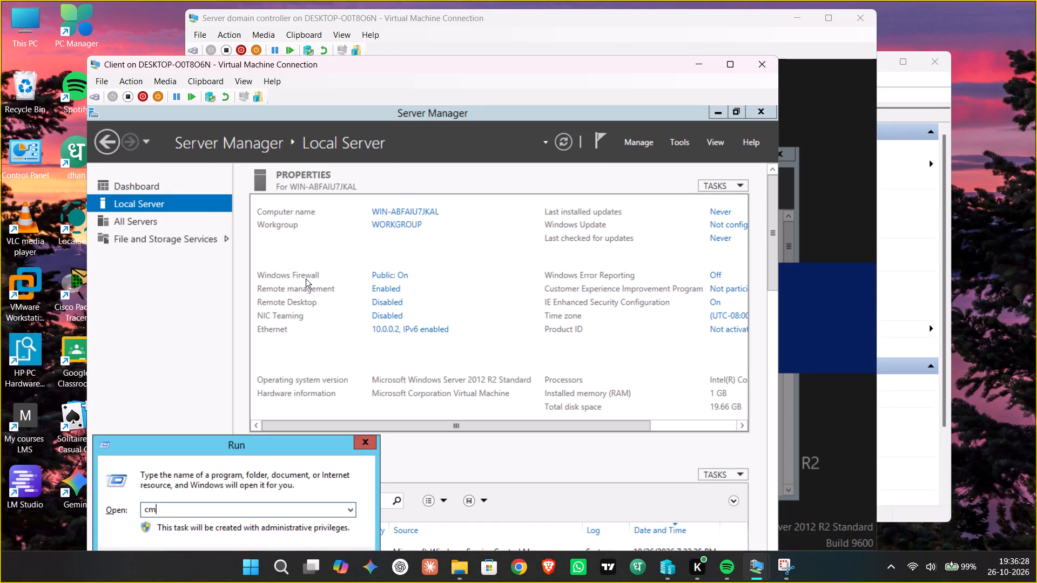
Open a command prompt on the Client machine and ping the domain controller at 10.0.0.1.
key(Return)
key(p)
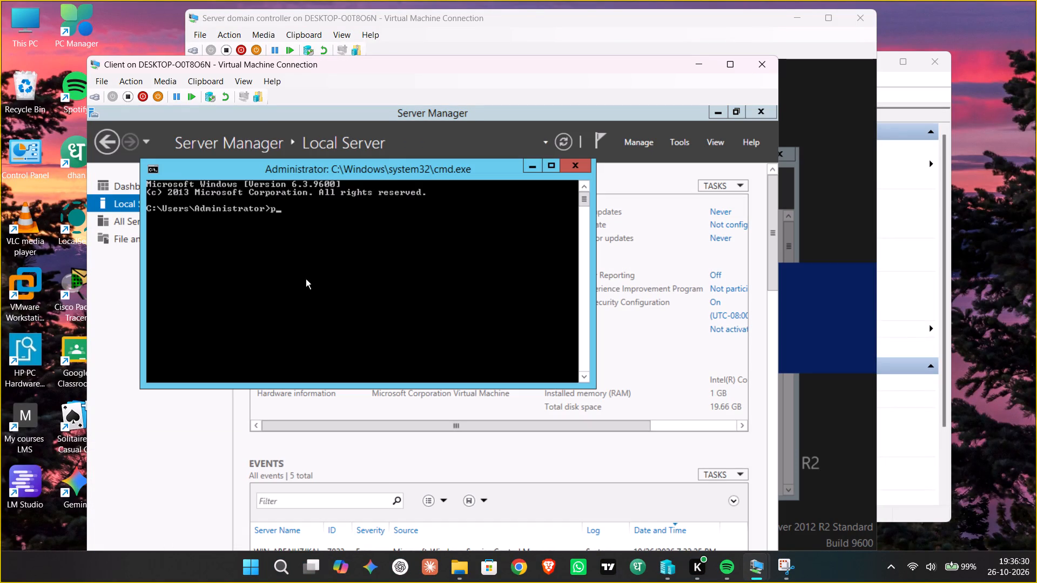
text(ing 10.10.)
key(BackSpace)
key(BackSpace)
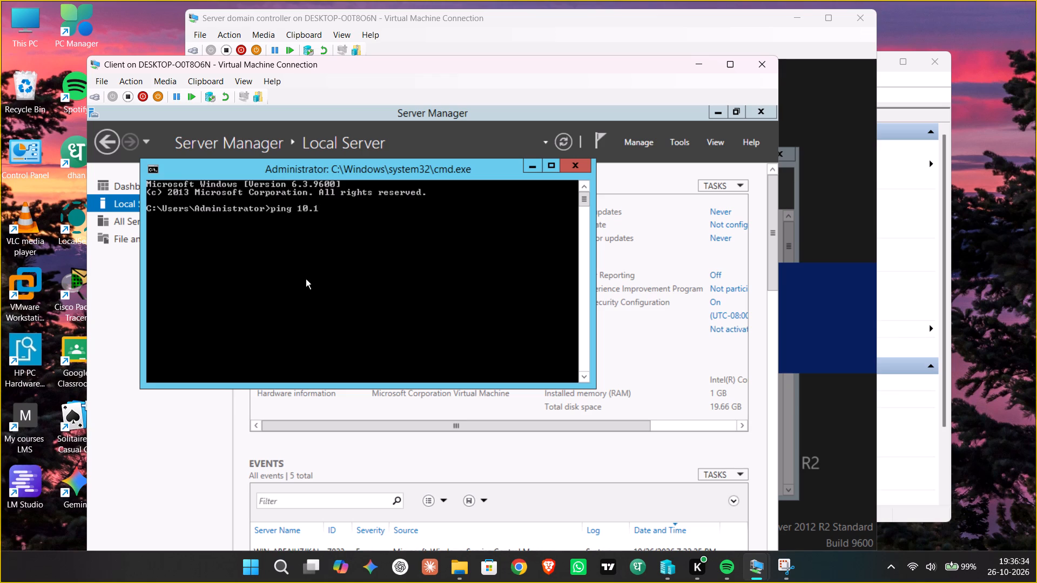
key(BackSpace)
text(0.0.)
key(1)
key(Return)
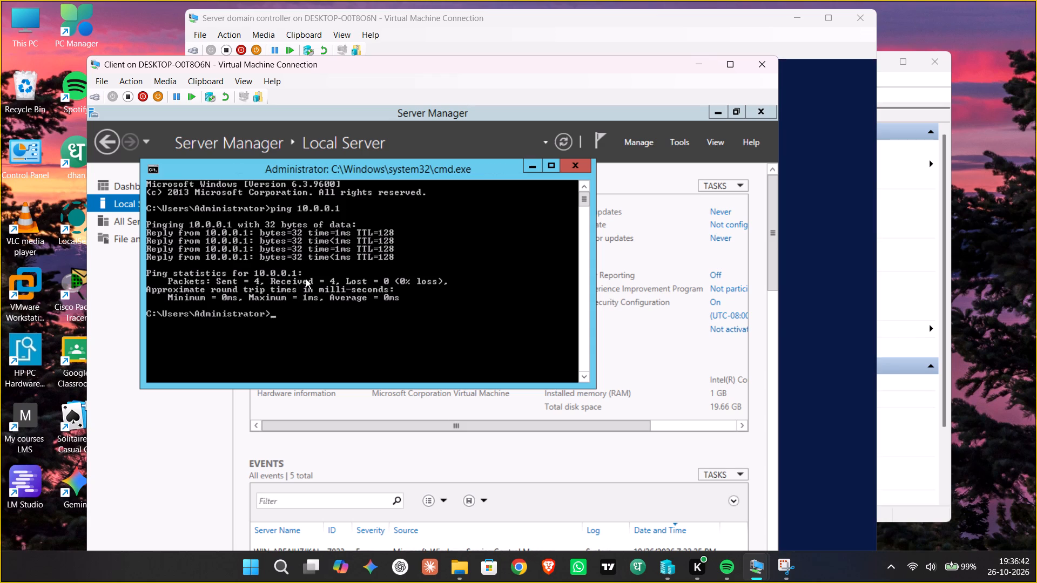
Display the Client machine's IP configuration with ipconfig.
text(ipco)
text(nfig)
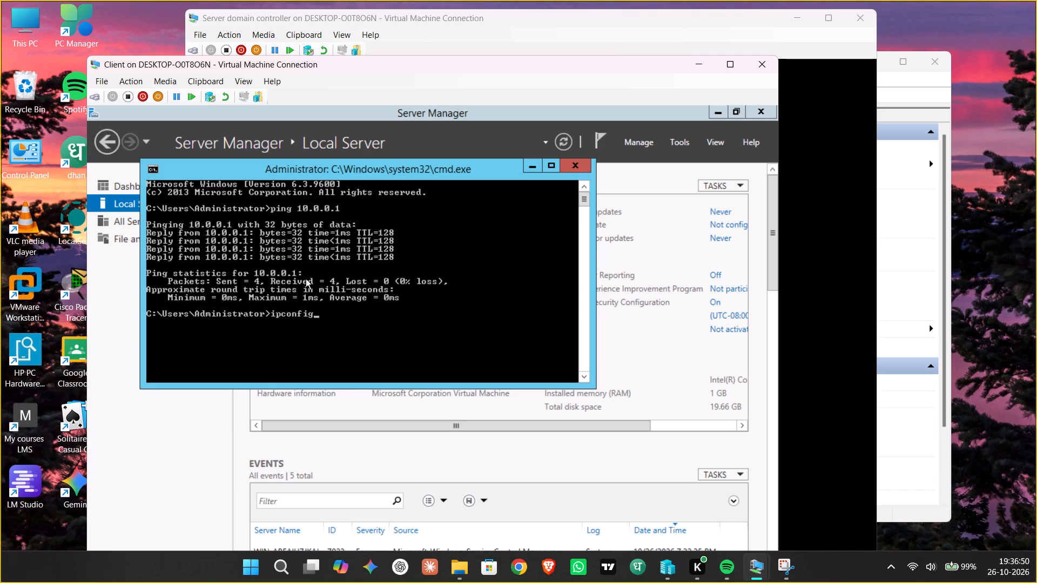
key(Return)
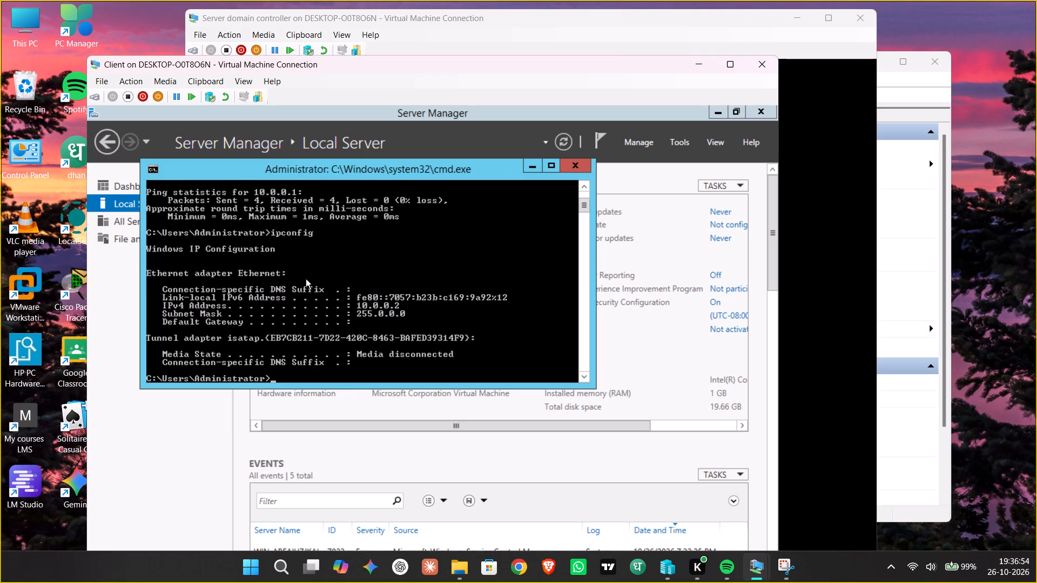
Flush the Client machine's DNS resolver cache with ipconfig /flushdns.
text(ip)
text(config)
key(space)
key(shift+question)
key(BackSpace)
key(slash)
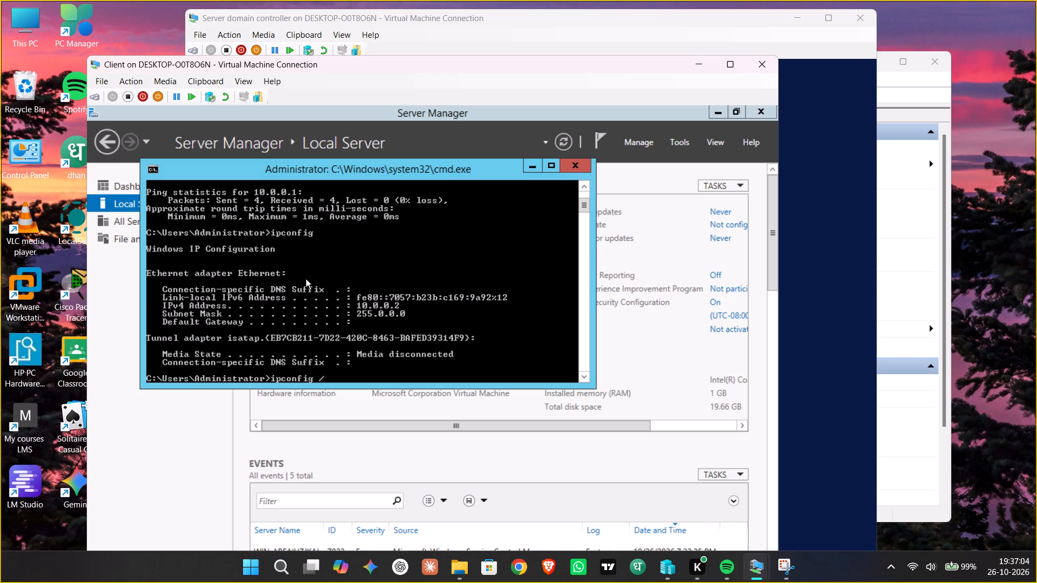
text(flush)
text(dns)
key(Return)
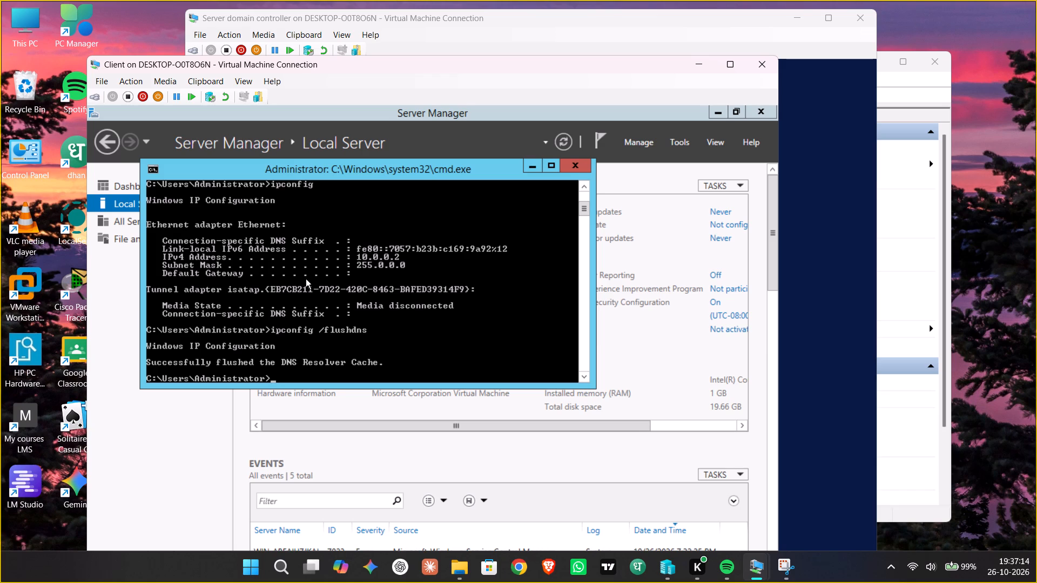
Register the Client machine's DNS records with ipconfig /registerdns, and close the command prompt.
text(ipconfig)
key(space)
text(/)
text(regi)
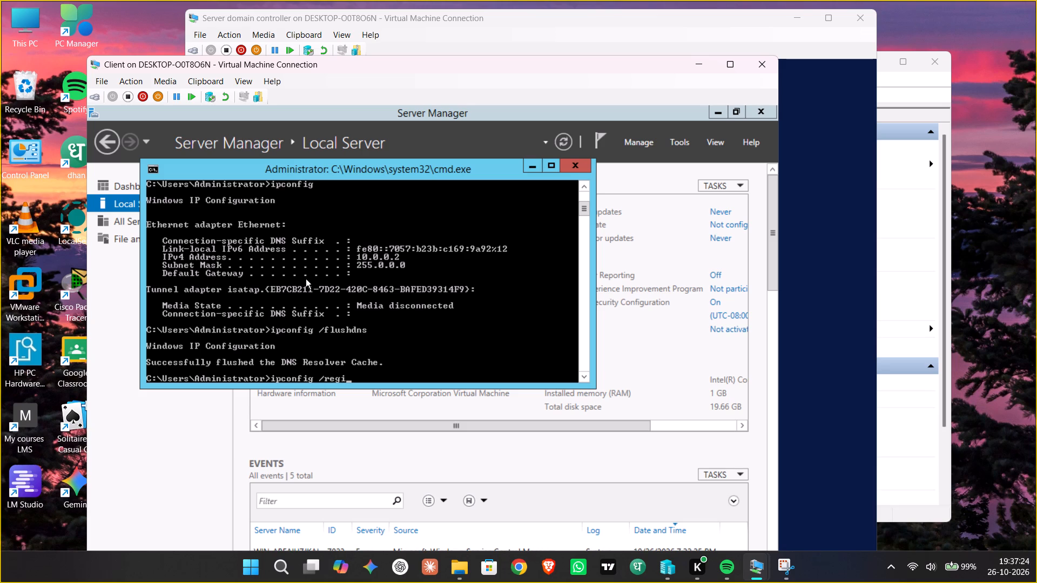
key(s)
key(t)
key(e)
key(r)
text(dns)
key(Return)
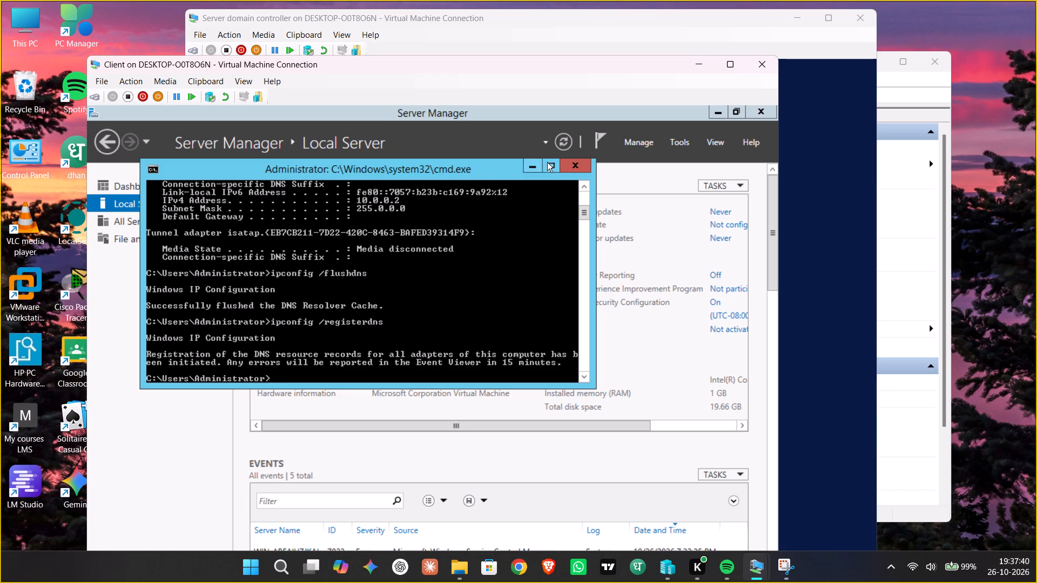
click(569, 163)
Switch to the Server domain controller virtual machine window and check its restart progress.
click(792, 151)
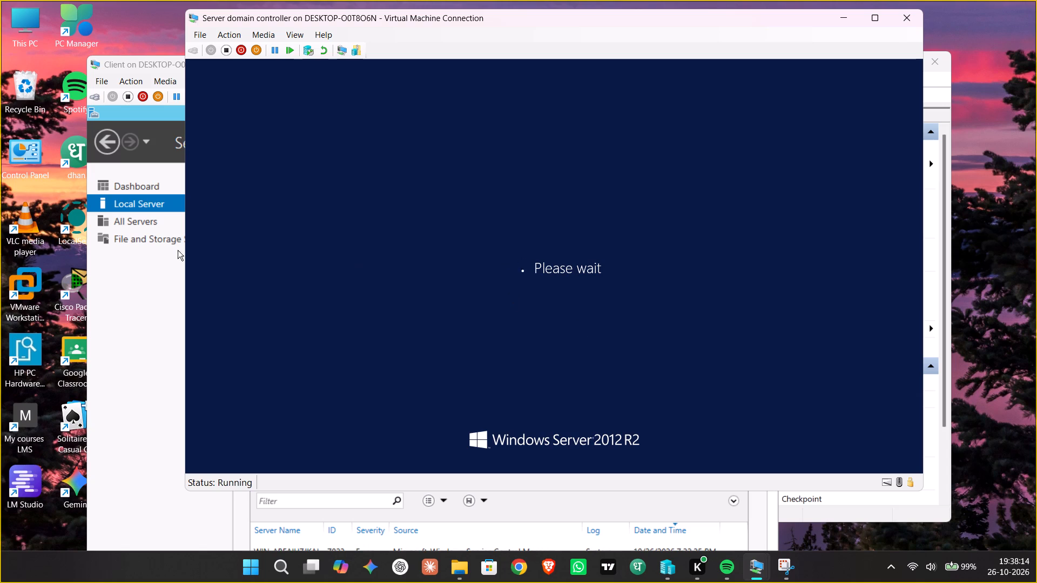
click(253, 286)
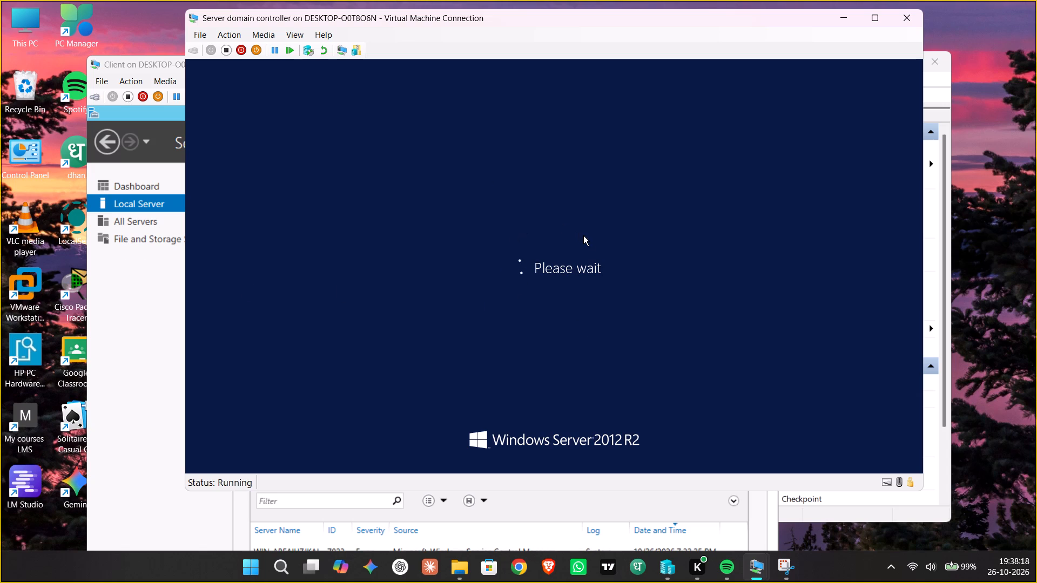
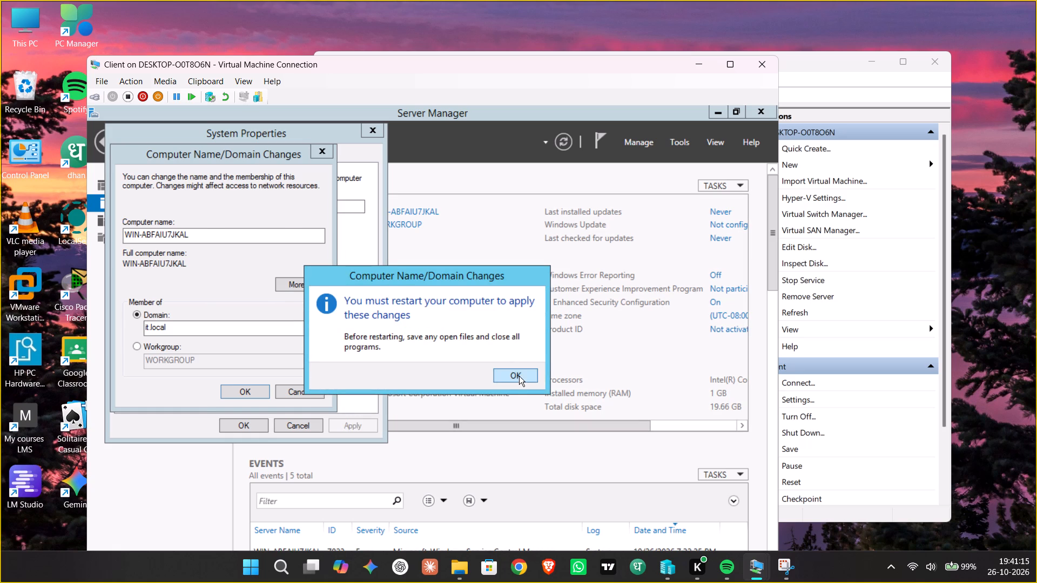
Close the Client machine's System Properties and restart it immediately to apply the it.local domain membership.
click(250, 423)
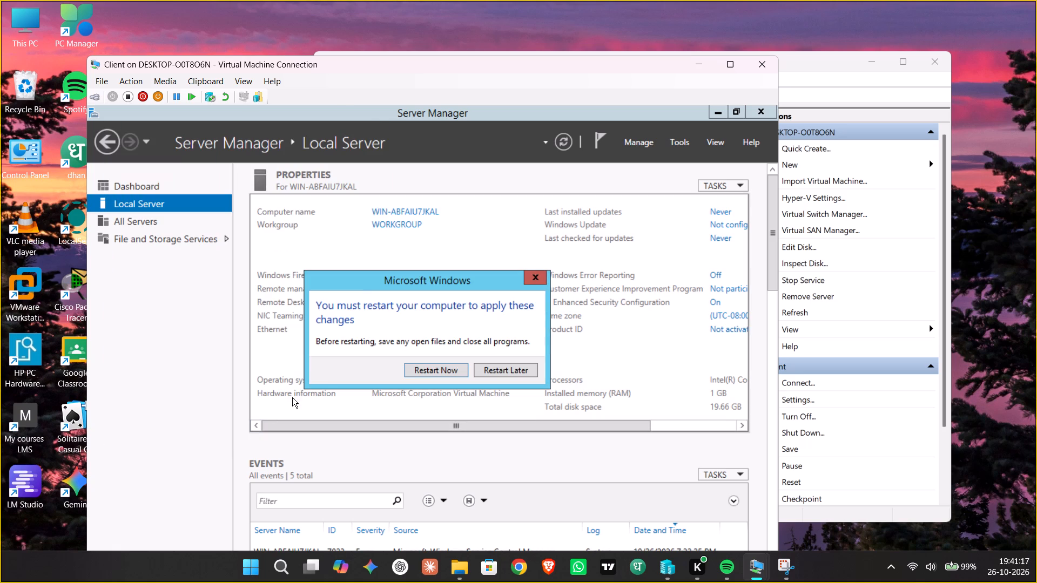
click(439, 367)
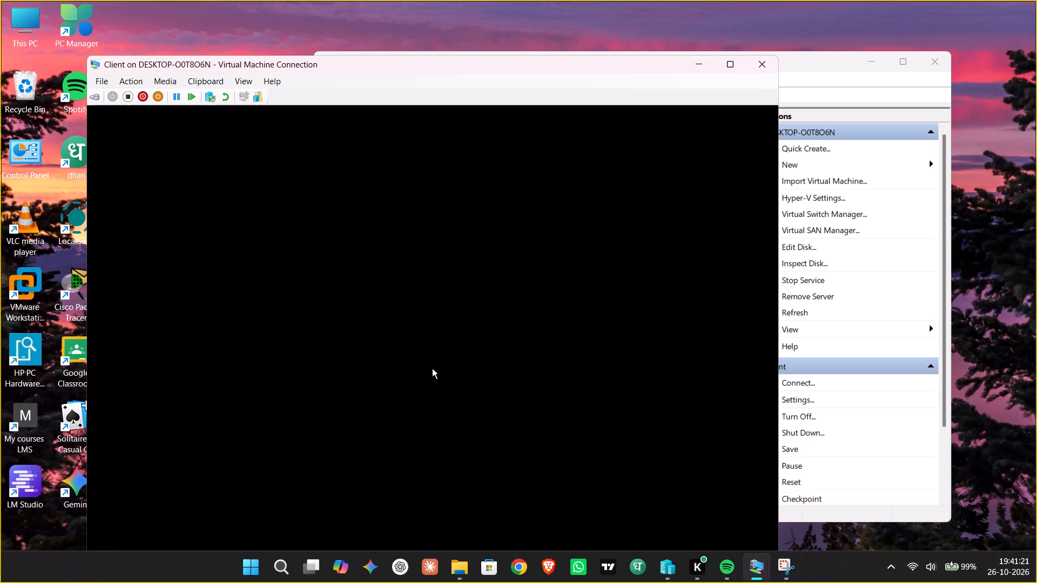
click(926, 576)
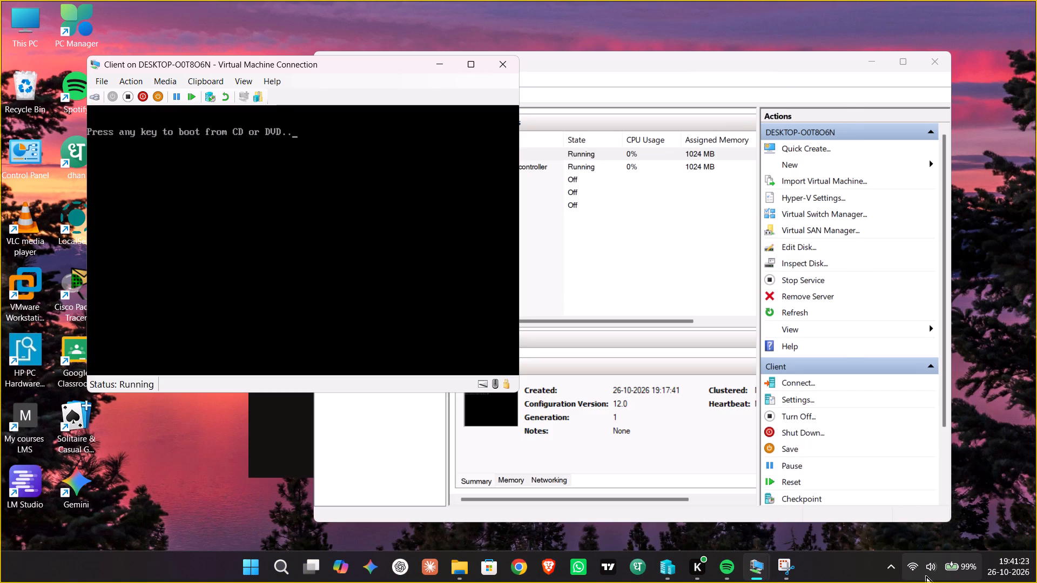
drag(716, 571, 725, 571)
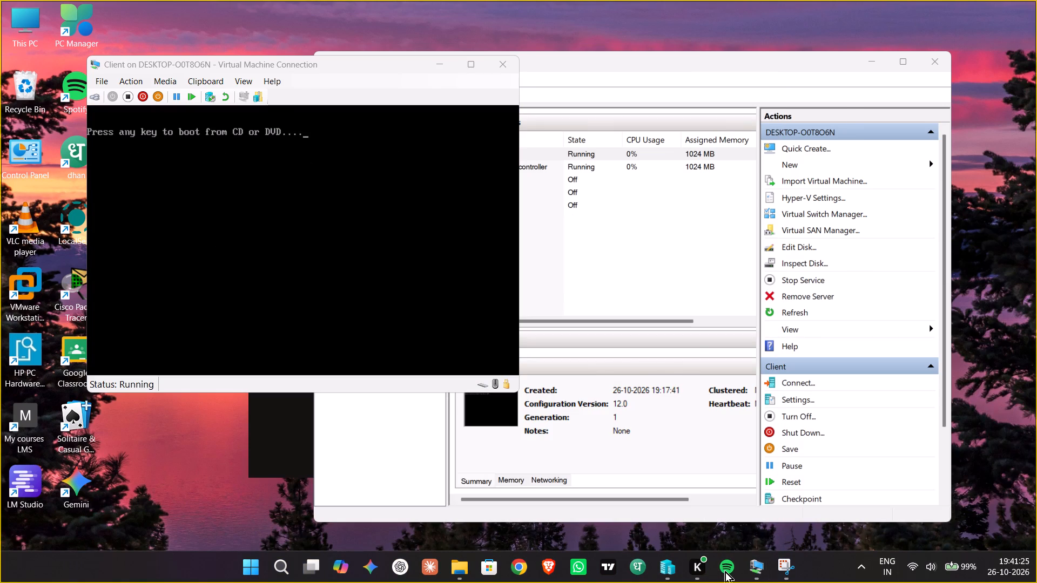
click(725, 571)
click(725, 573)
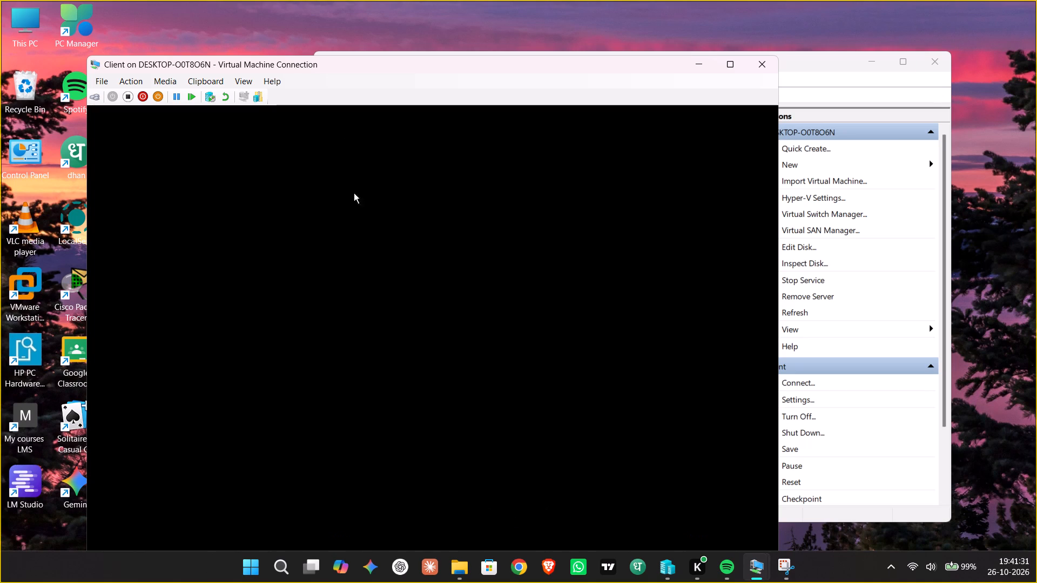
Connect to the restarted Client virtual machine's enhanced session.
click(607, 366)
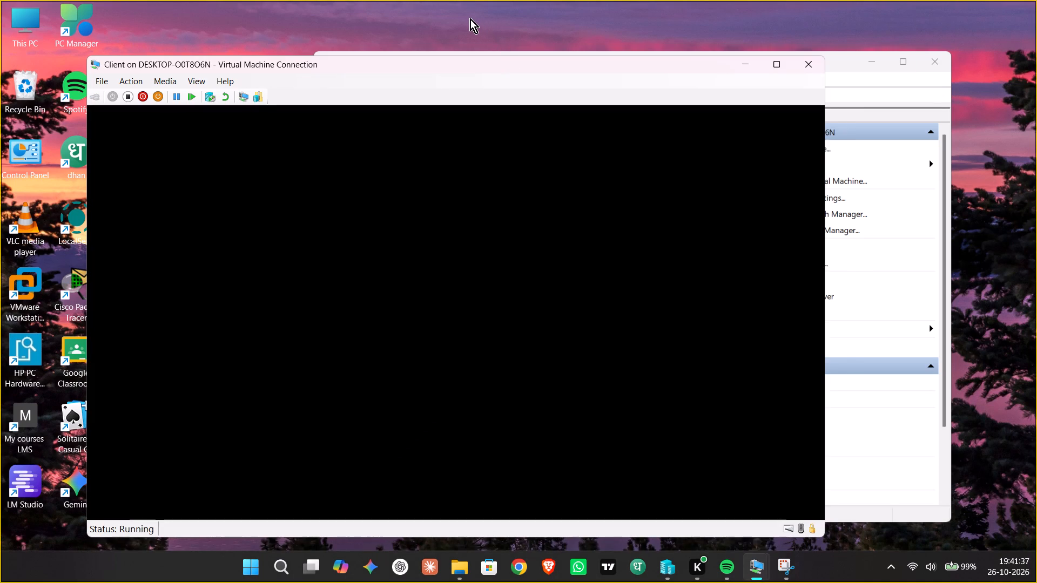
Stop the screen recording and minimize the Snipping Tool window that shows the recorded video.
click(470, 18)
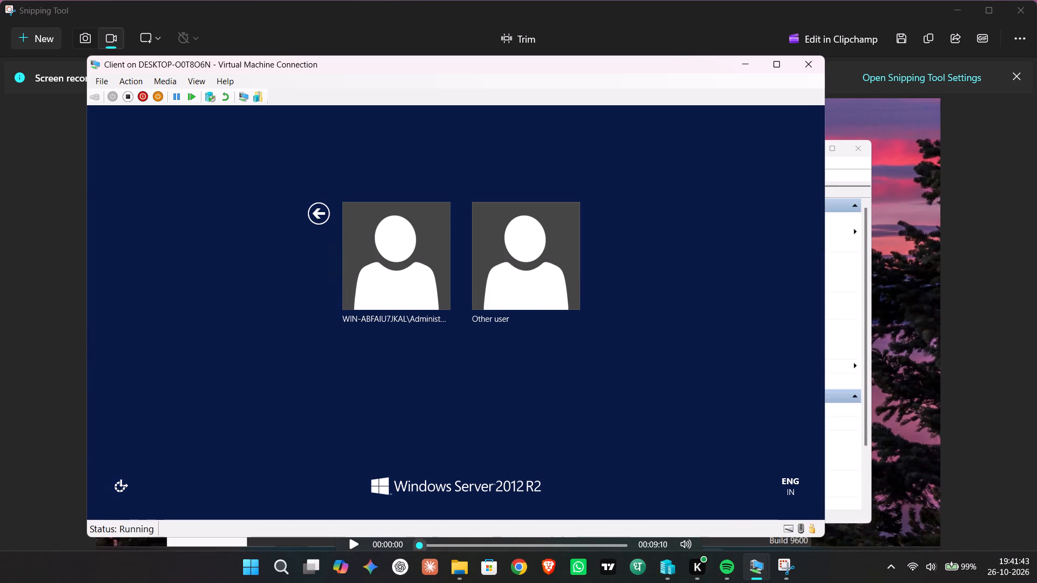
click(780, 576)
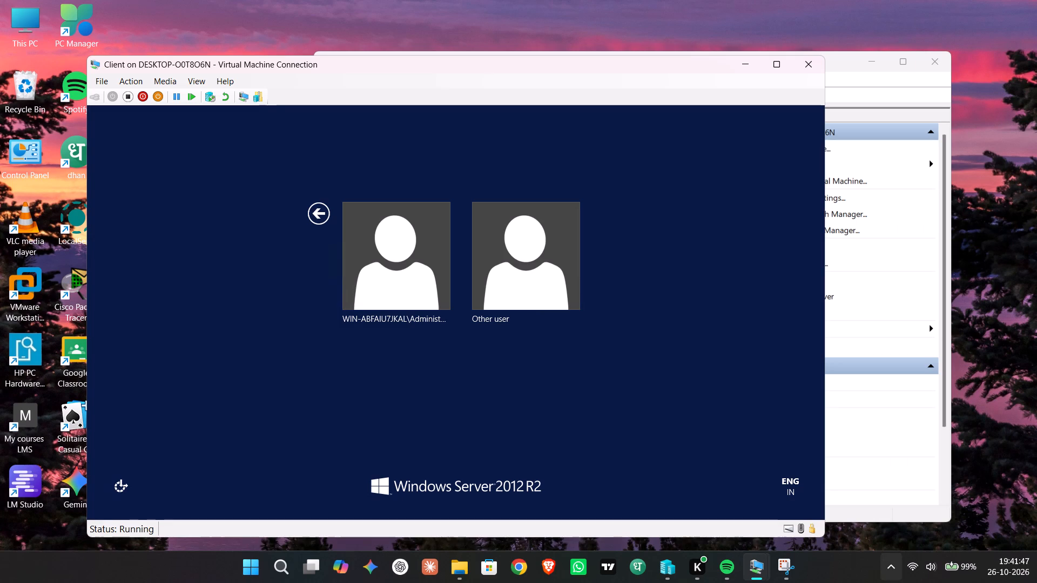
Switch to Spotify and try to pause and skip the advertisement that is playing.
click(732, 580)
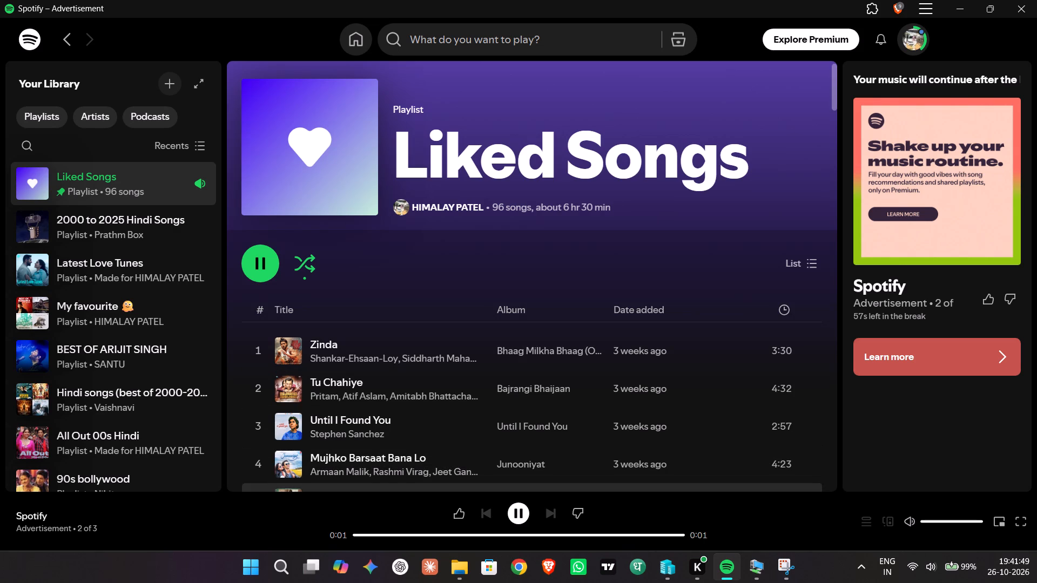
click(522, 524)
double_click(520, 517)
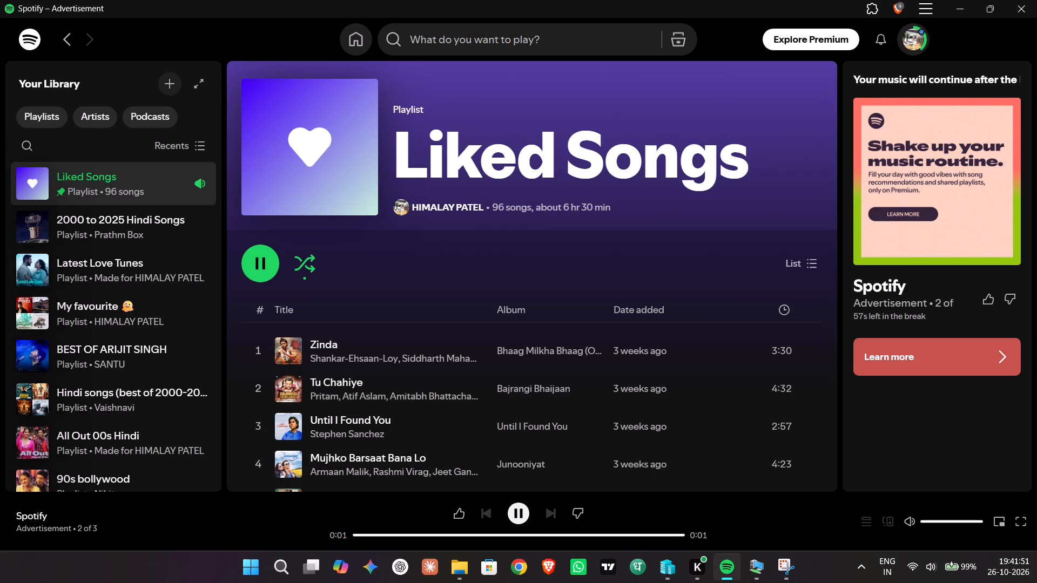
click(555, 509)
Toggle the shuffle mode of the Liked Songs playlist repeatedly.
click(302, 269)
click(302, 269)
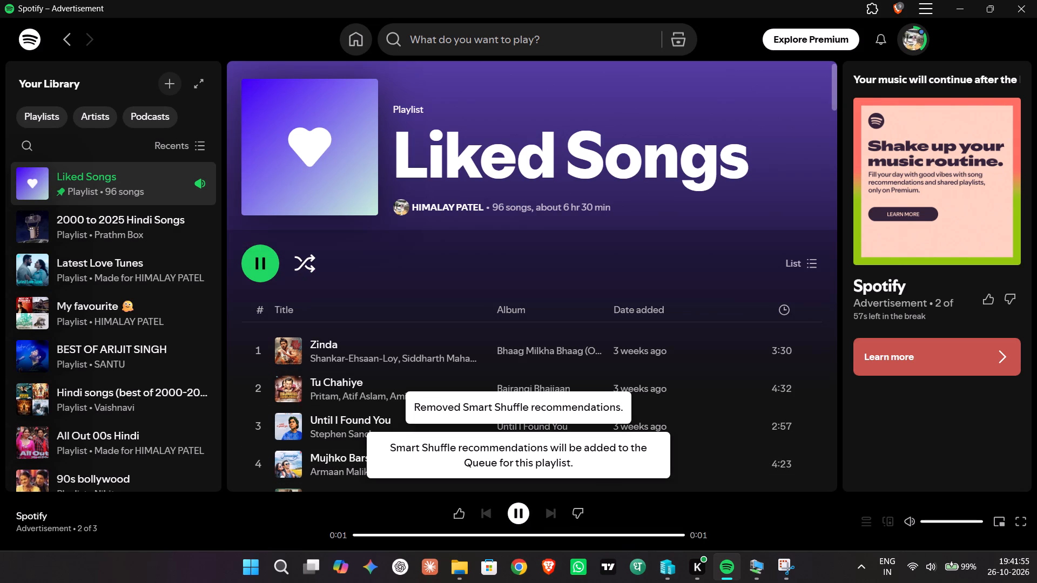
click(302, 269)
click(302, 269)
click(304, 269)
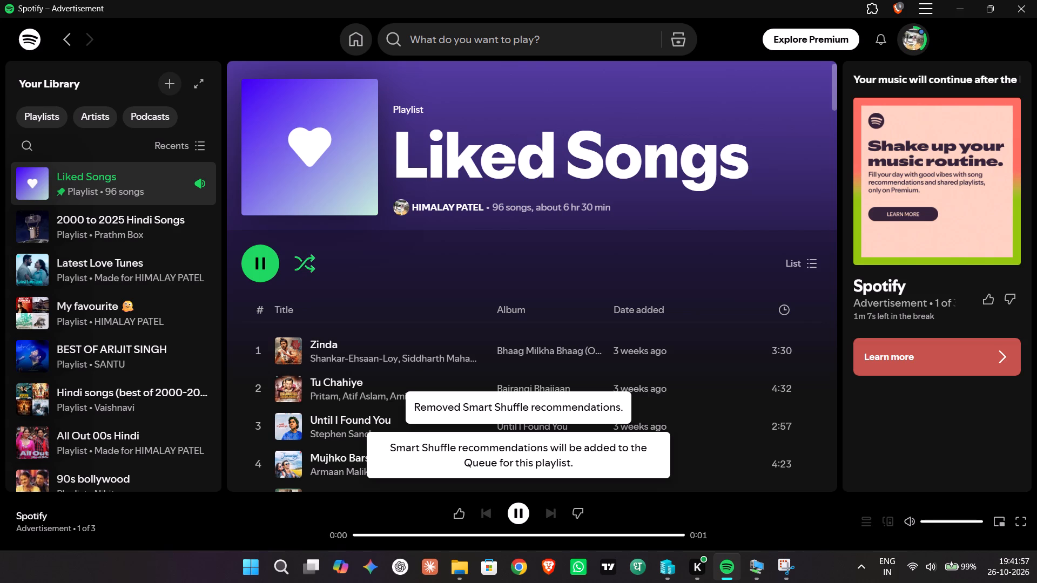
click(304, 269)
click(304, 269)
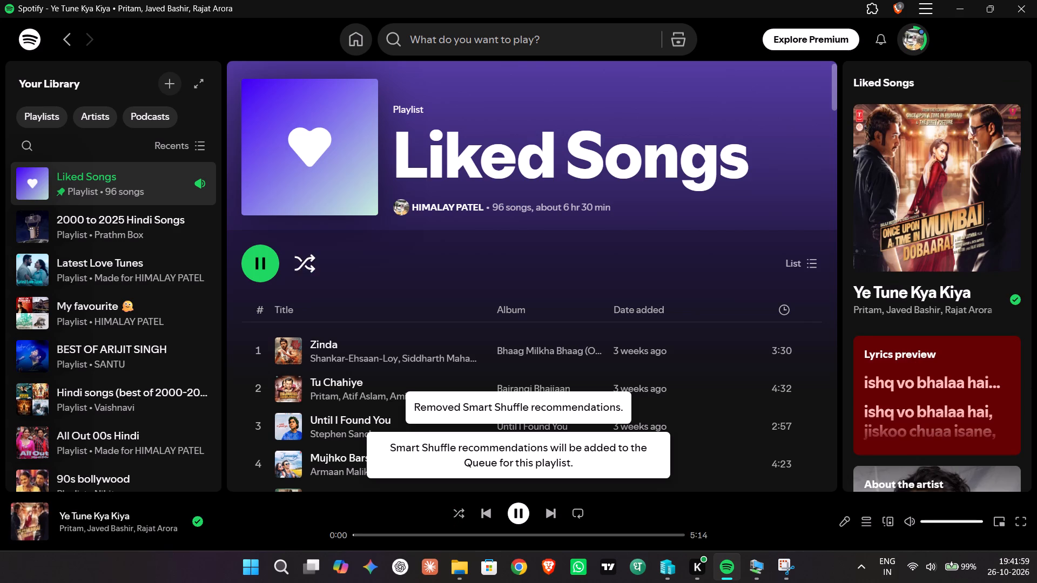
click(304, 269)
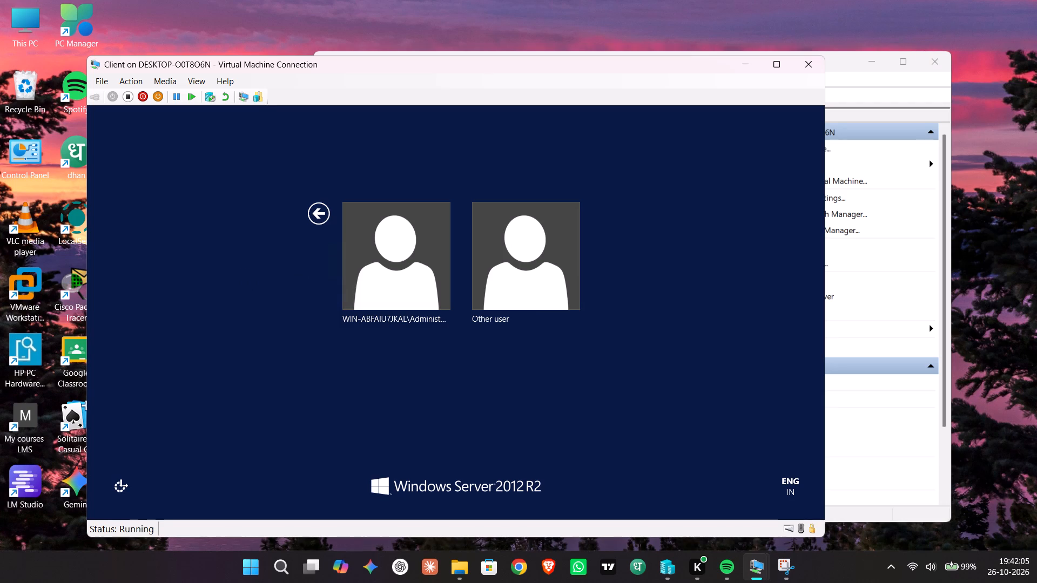
Capture a full-screen screenshot showing the Client virtual machine's user selection screen with Snipping Tool.
click(125, 582)
key(shift+super+s)
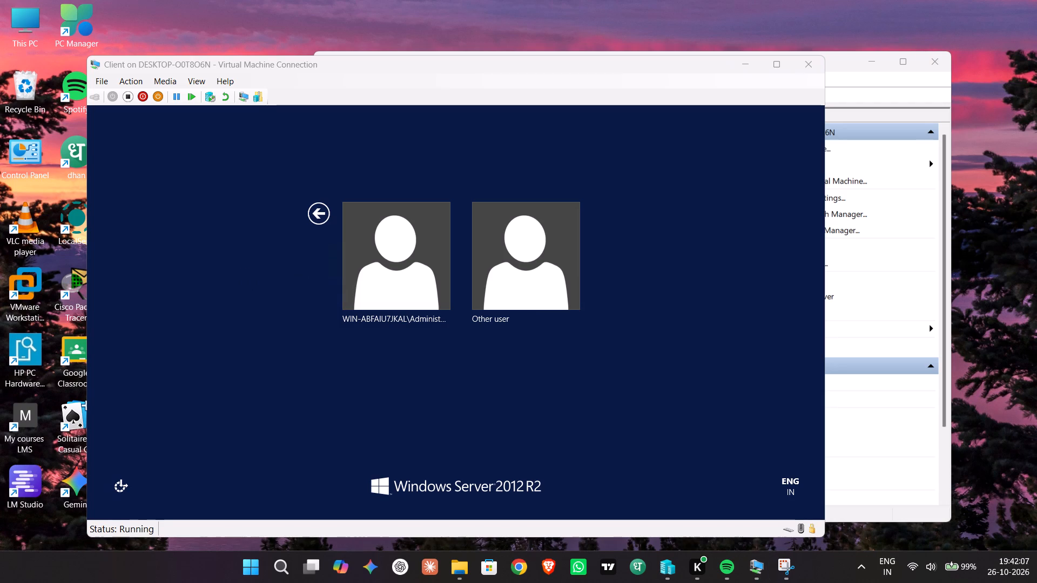
click(501, 32)
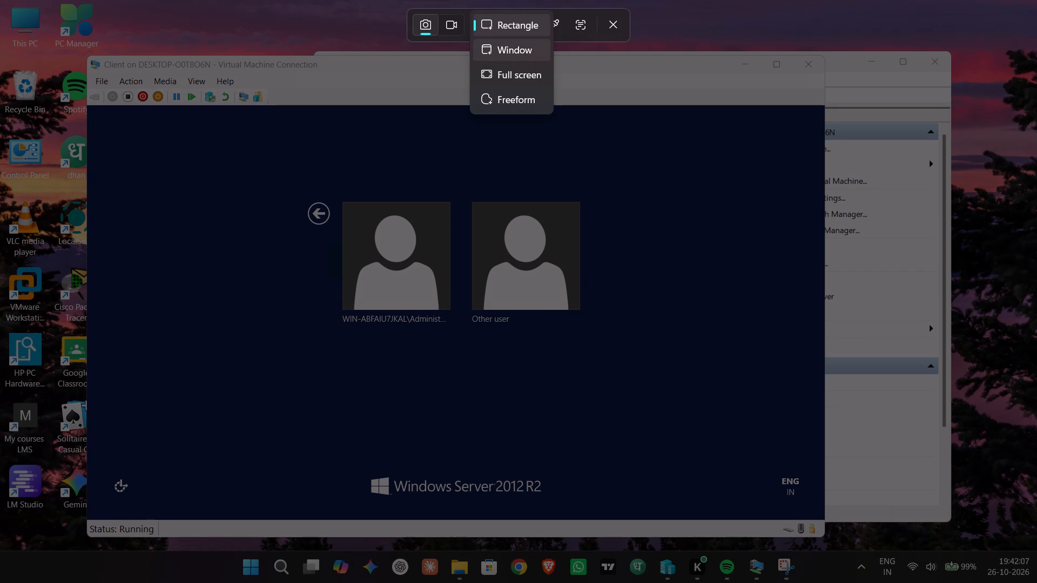
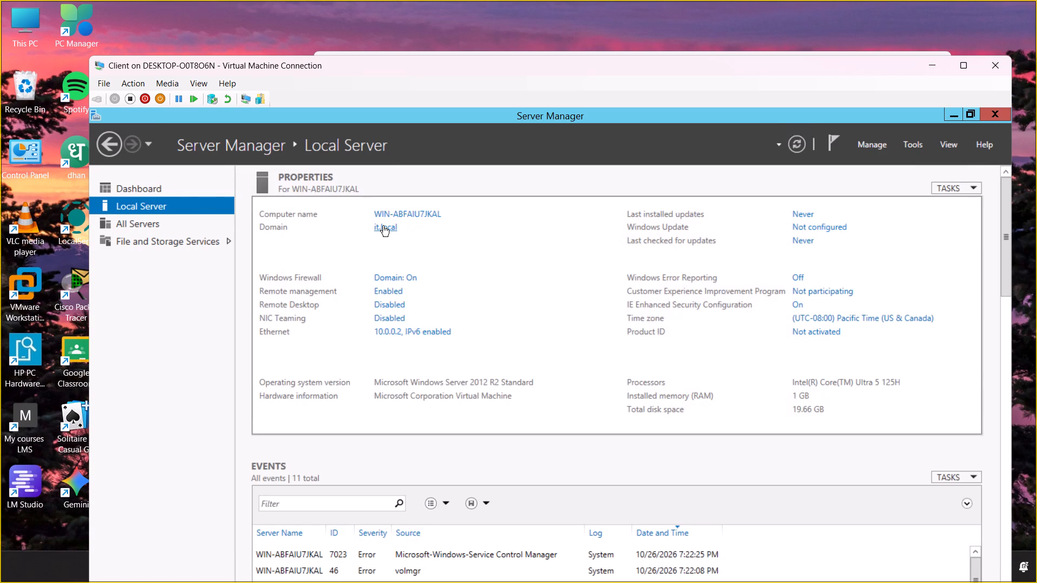
Open the Client server's computer name and domain change settings from its it.local domain entry.
click(383, 228)
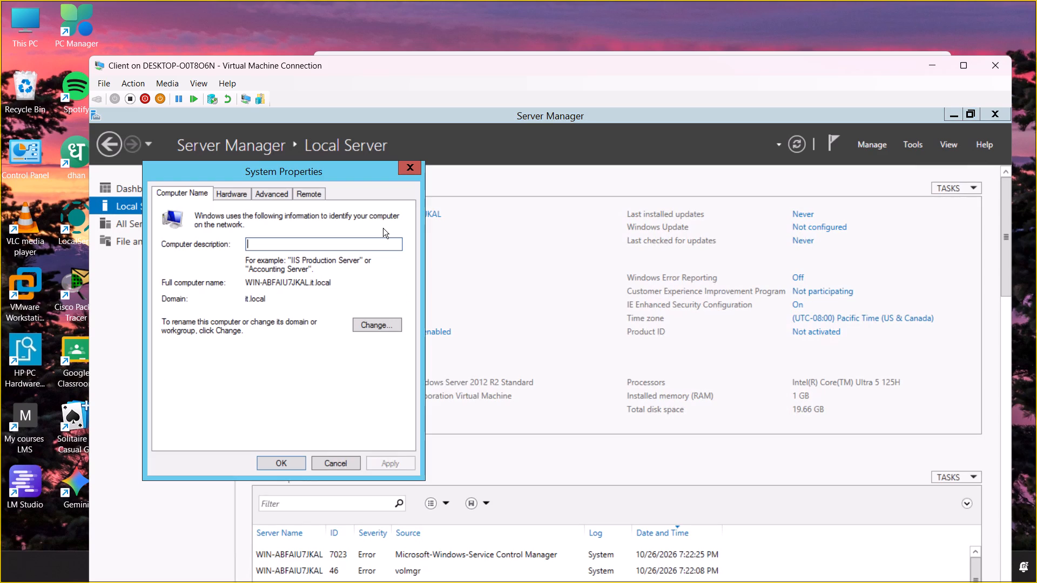
click(382, 326)
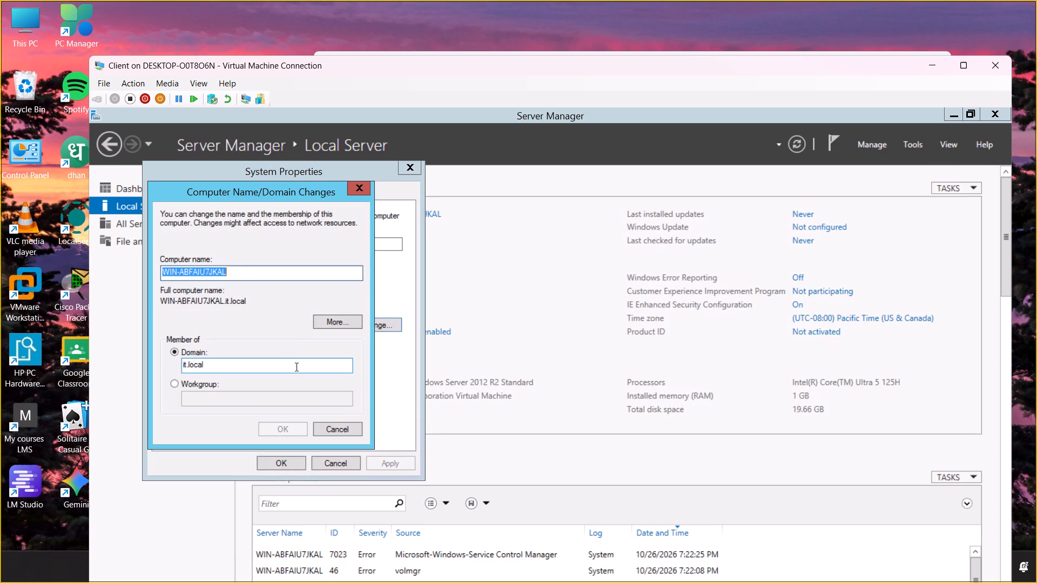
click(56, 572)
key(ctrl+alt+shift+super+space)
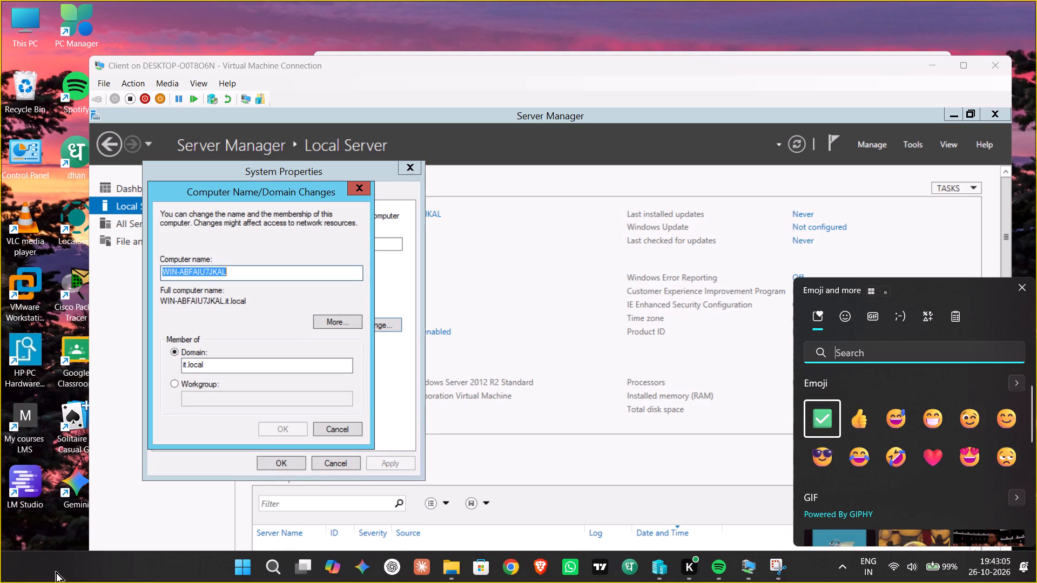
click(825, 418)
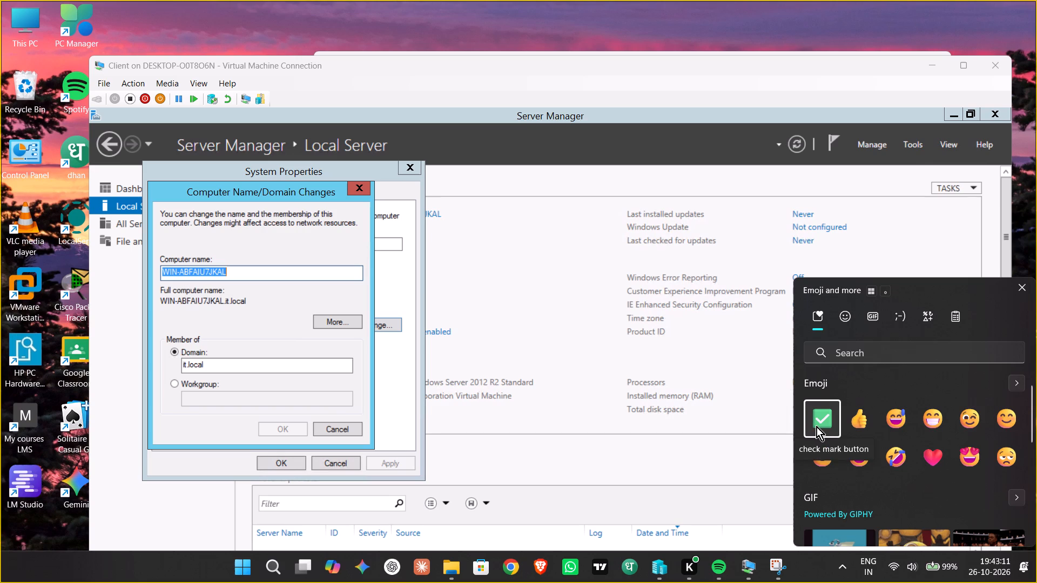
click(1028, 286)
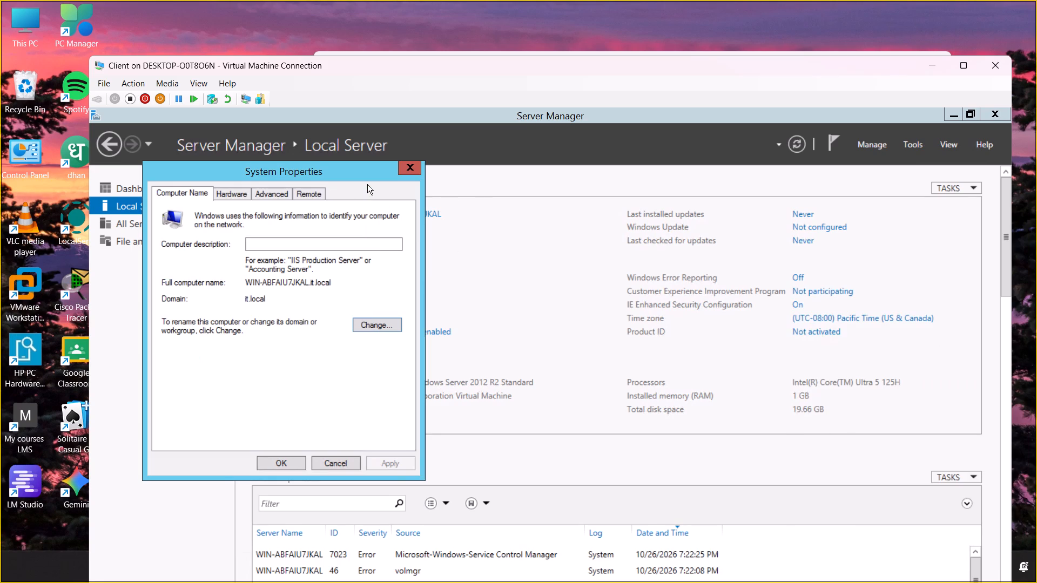
Close the Client server's System Properties without changing the domain membership.
click(408, 166)
Stop the screen recording that shows the Client server's domain membership.
click(565, 26)
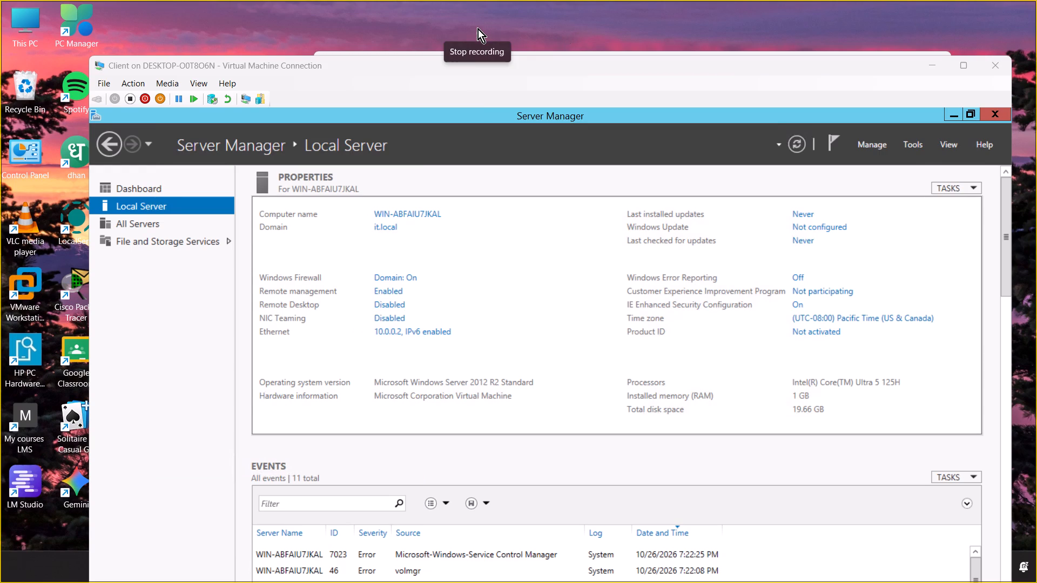
click(477, 28)
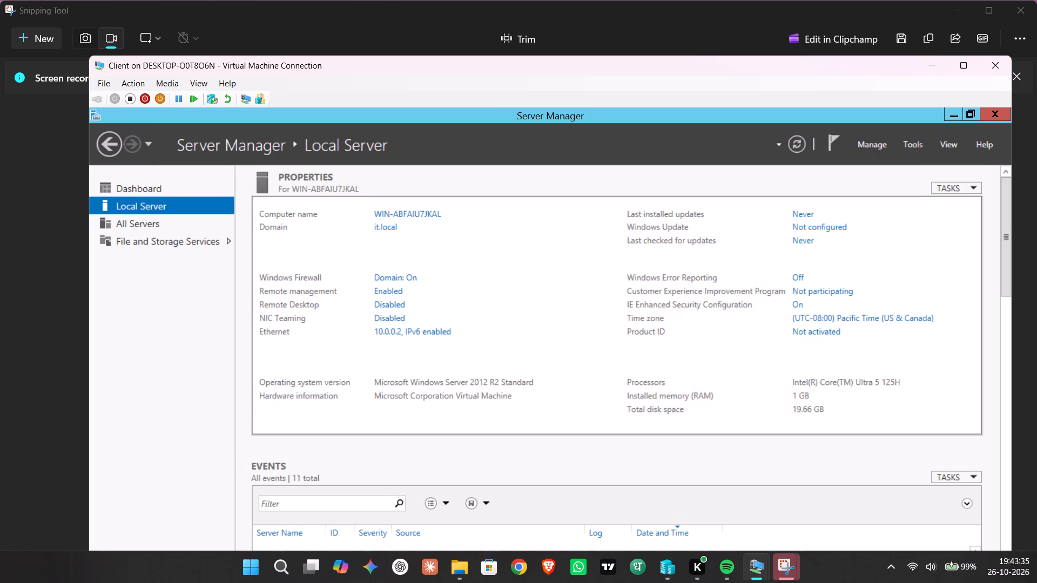